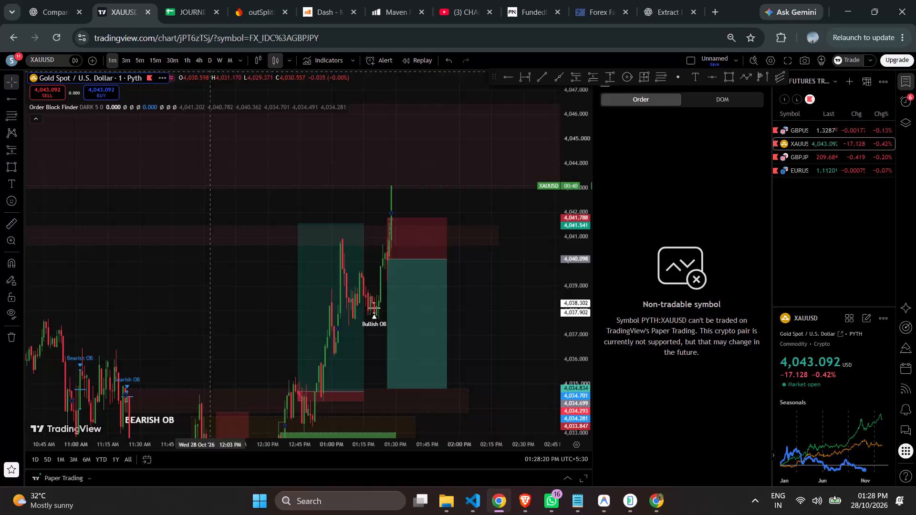
# Examine the gold chart's supply zones and recent price action on the 15-minute and 5-minute timeframes.
pyautogui.click(154, 58)
pyautogui.moveTo(549, 128); pyautogui.dragTo(550, 310)
pyautogui.moveTo(579, 157); pyautogui.dragTo(528, 433)
pyautogui.scroll(-1, 444, 293)
pyautogui.scroll(2, 444, 293)
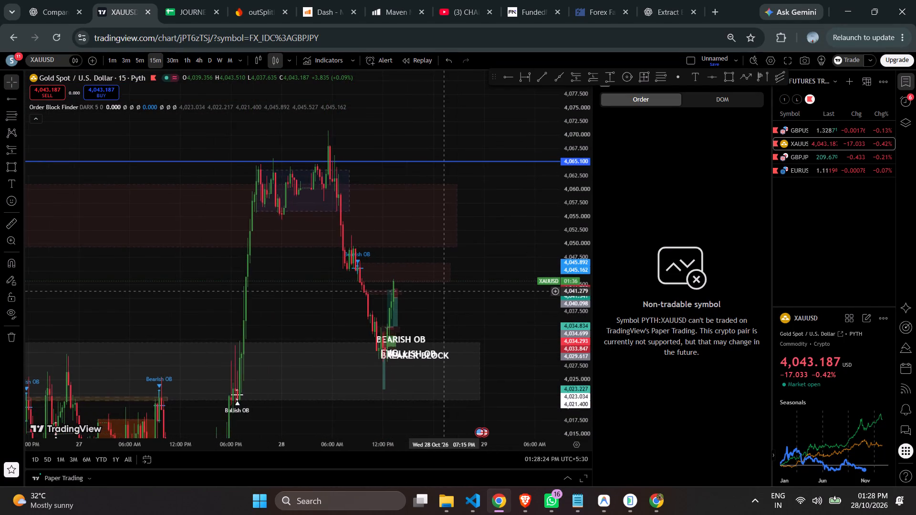
pyautogui.scroll(11, 444, 291)
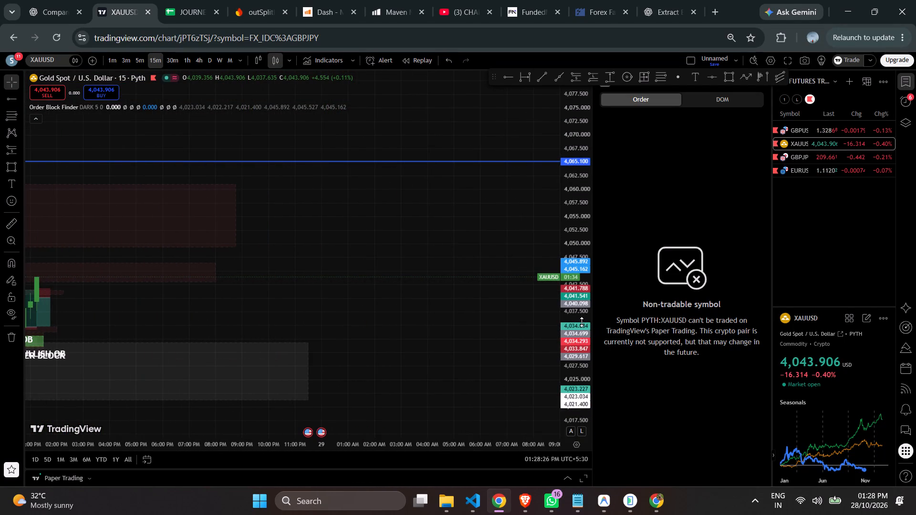
pyautogui.moveTo(582, 322); pyautogui.dragTo(544, 72)
pyautogui.click(138, 59)
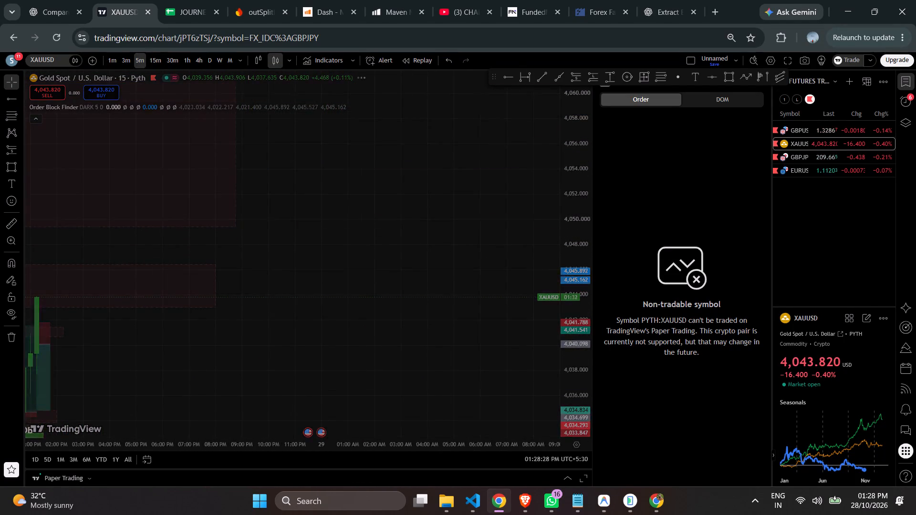
pyautogui.scroll(-6, 286, 194)
pyautogui.scroll(-2, 328, 195)
pyautogui.moveTo(429, 251); pyautogui.dragTo(419, 202)
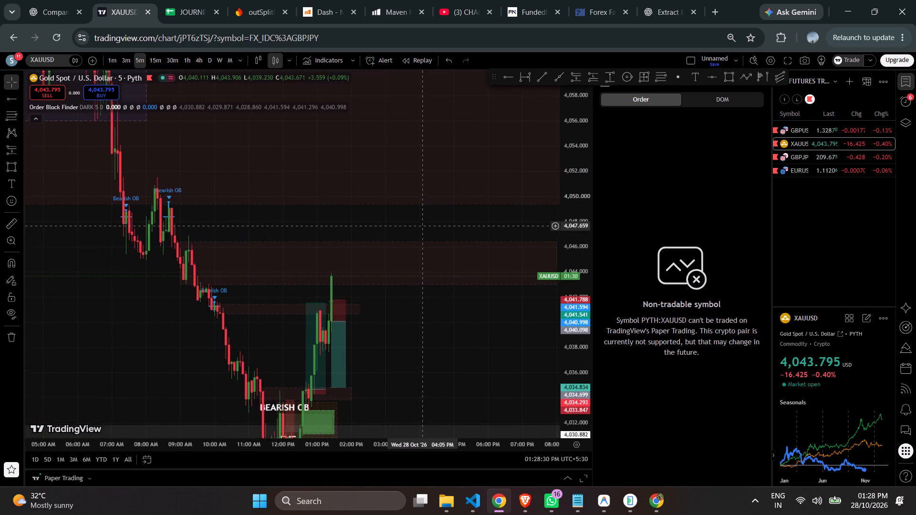
pyautogui.moveTo(419, 202); pyautogui.dragTo(419, 148)
# On the 1-minute chart, move the latest short position up beside the current candle, with entry about 4,042.74 and stop about 4,044.43.
pyautogui.click(111, 59)
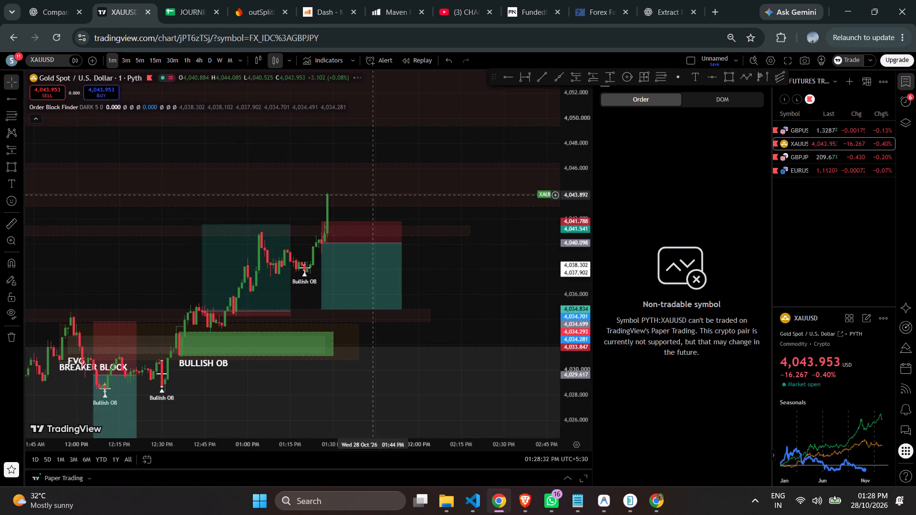
pyautogui.scroll(-1, 460, 243)
pyautogui.scroll(1, 460, 243)
pyautogui.moveTo(567, 270); pyautogui.dragTo(567, 189)
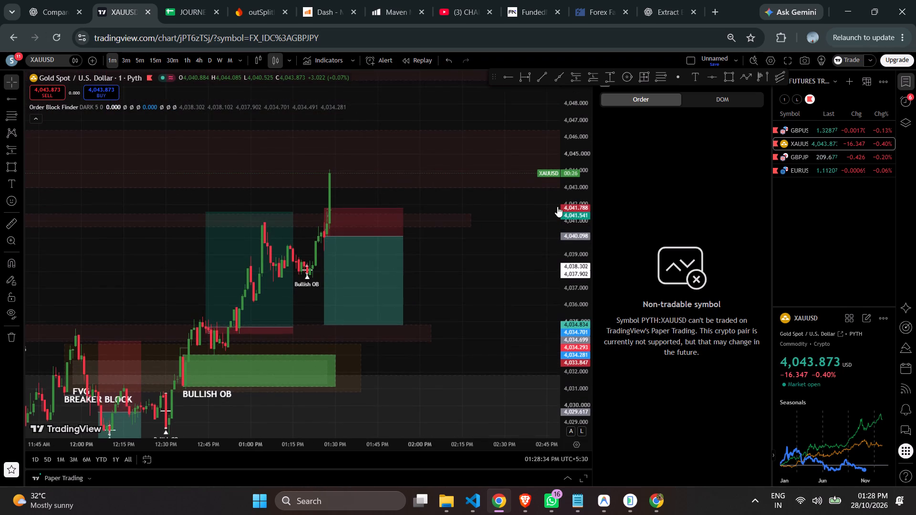
pyautogui.scroll(2, 554, 211)
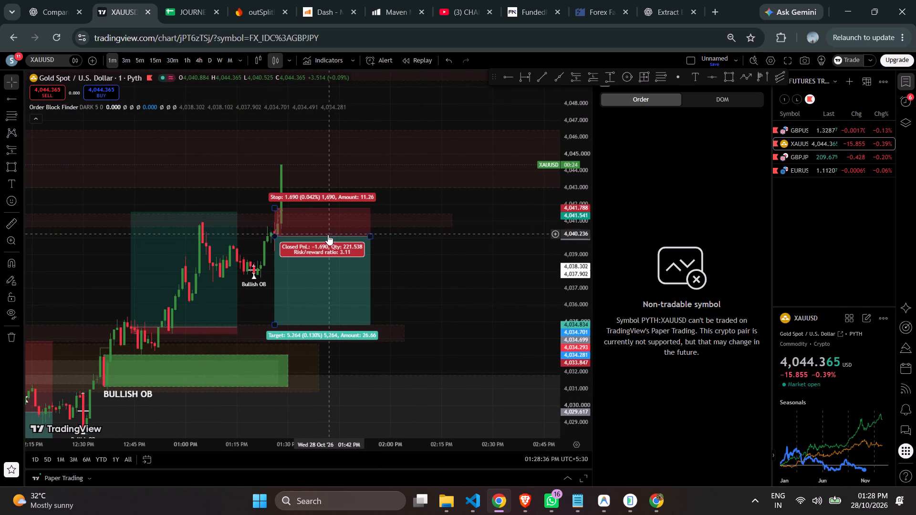
pyautogui.moveTo(327, 235); pyautogui.dragTo(338, 193)
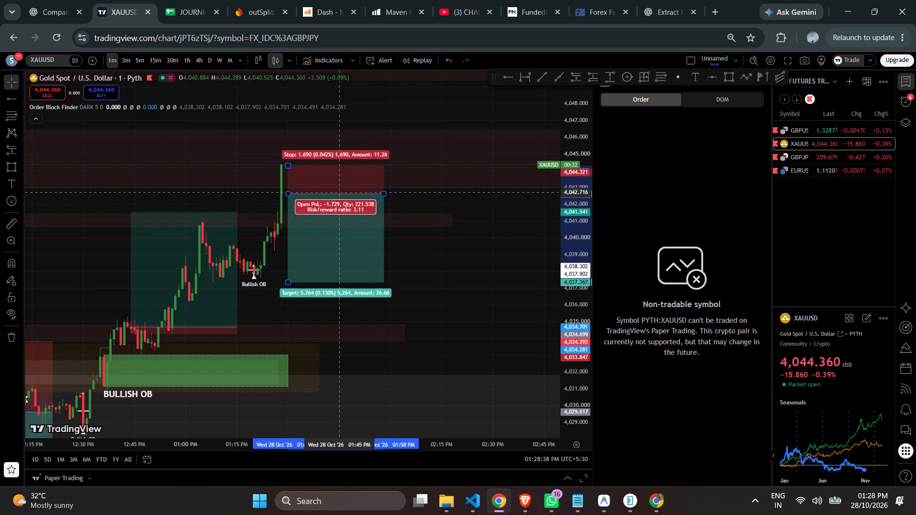
pyautogui.moveTo(338, 193); pyautogui.dragTo(338, 191)
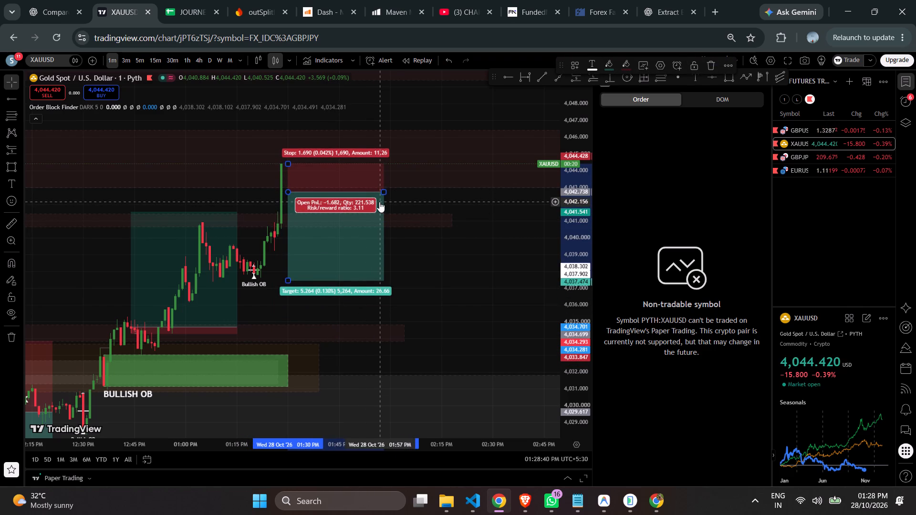
# Shift the short position's start to 01:29 PM and raise its entry level to about 4,042.94.
pyautogui.scroll(1, 379, 202)
pyautogui.moveTo(584, 221); pyautogui.dragTo(570, 139)
pyautogui.scroll(3, 499, 205)
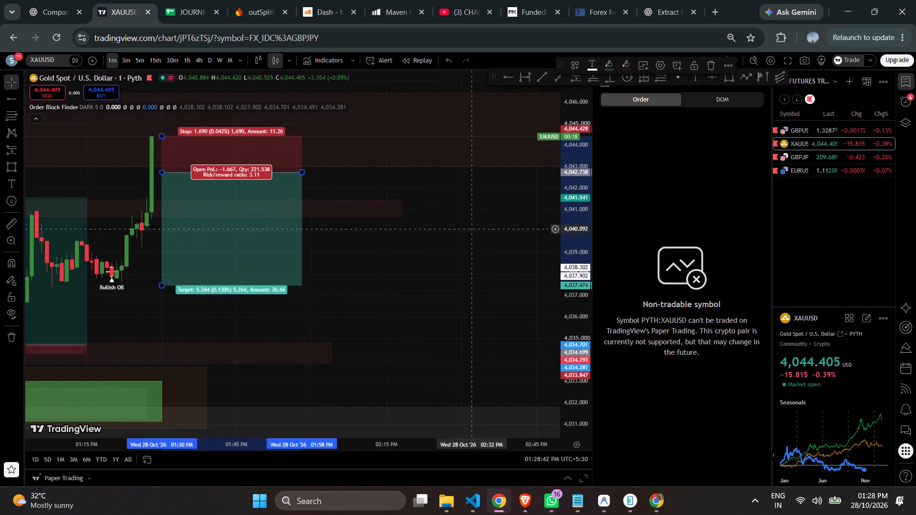
pyautogui.moveTo(473, 231); pyautogui.dragTo(506, 259)
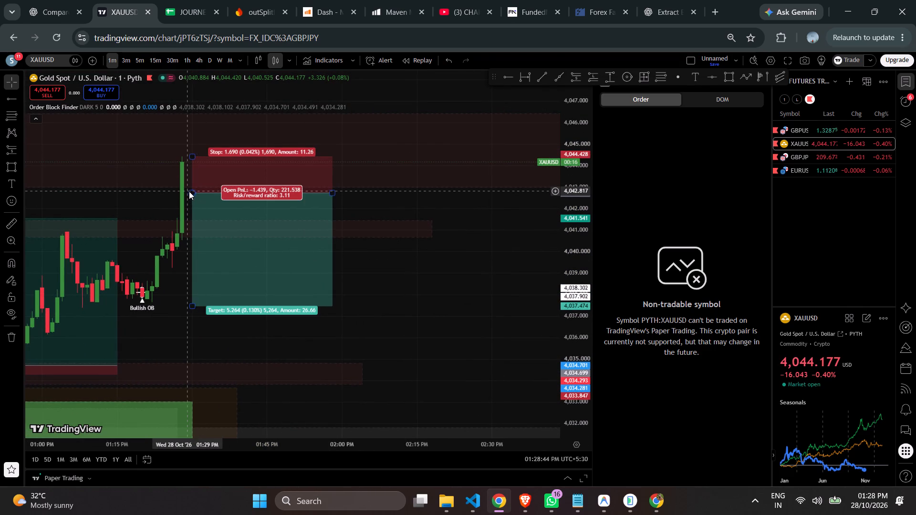
pyautogui.click(191, 192)
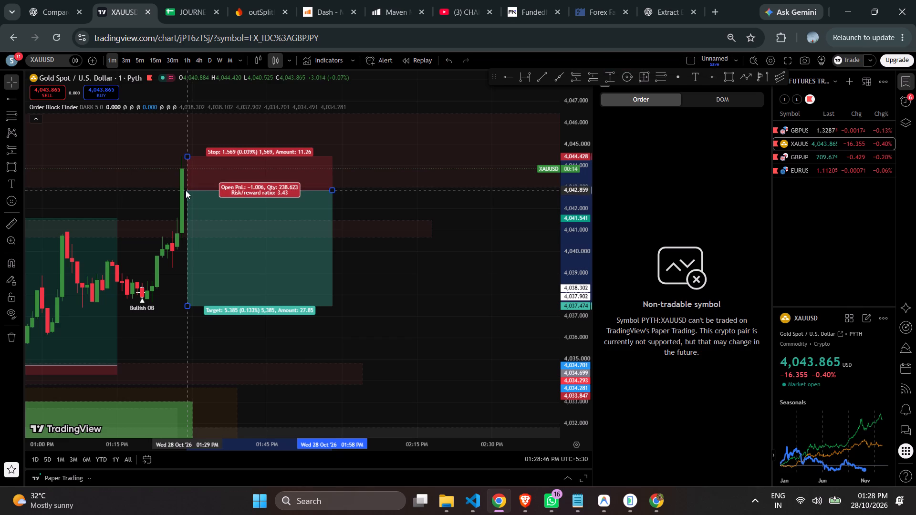
pyautogui.moveTo(570, 124); pyautogui.dragTo(577, 202)
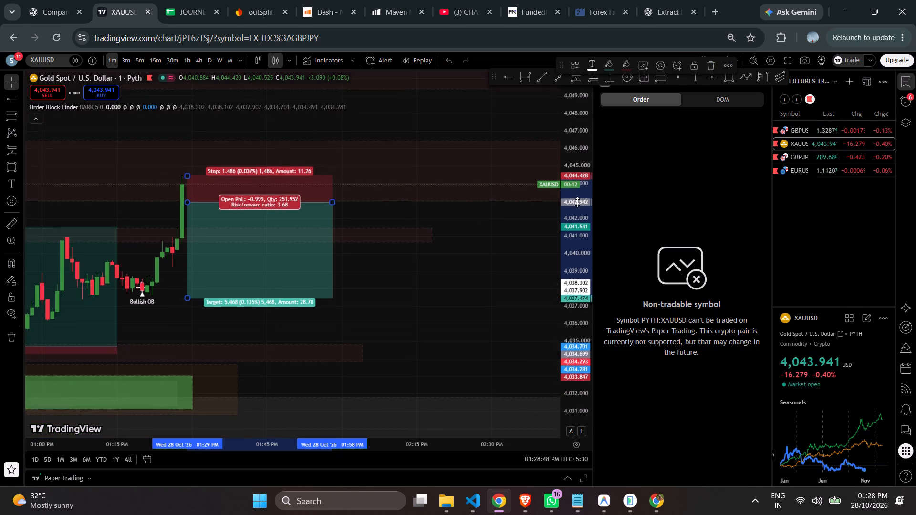
pyautogui.moveTo(577, 202); pyautogui.dragTo(577, 203)
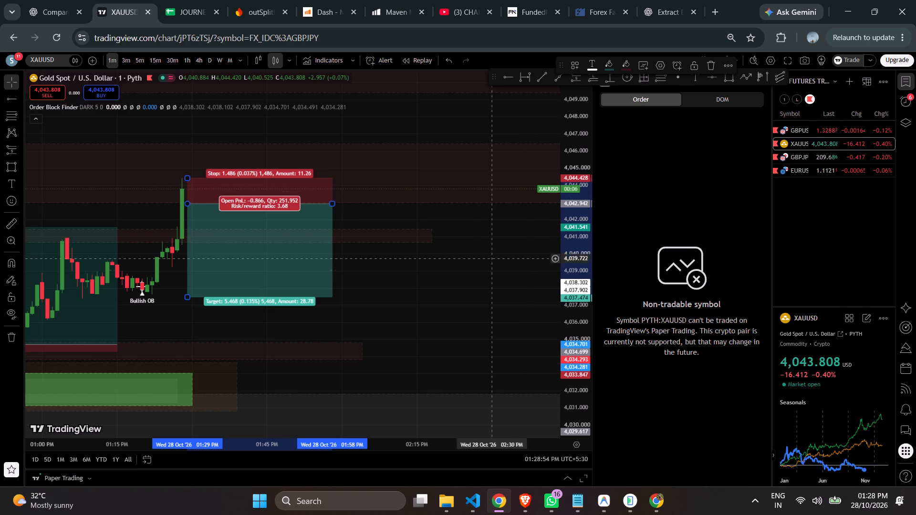
# Extend the short position's profit target down to about 4,034.81.
pyautogui.moveTo(187, 298); pyautogui.dragTo(198, 345)
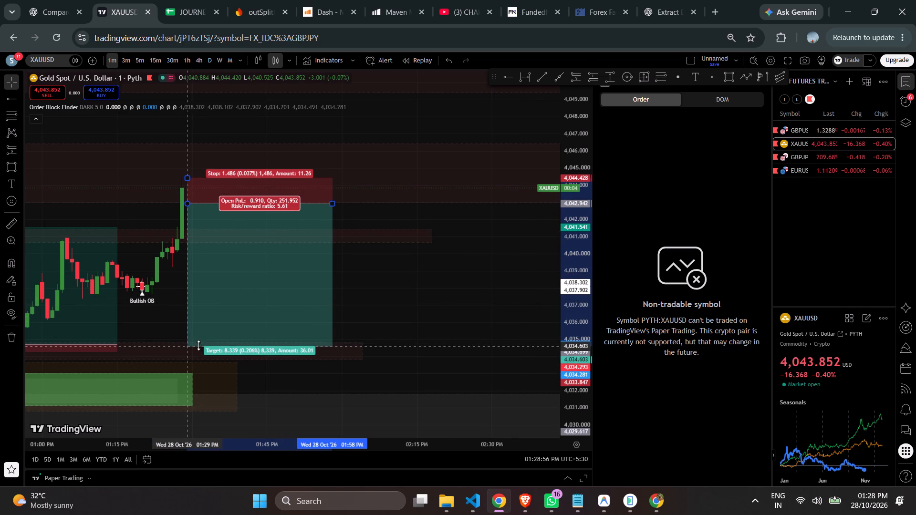
pyautogui.moveTo(198, 345); pyautogui.dragTo(199, 343)
# Review the short setup against the wider price structure and order blocks on the 1-hour gold chart.
pyautogui.moveTo(579, 127); pyautogui.dragTo(576, 221)
pyautogui.scroll(-1, 421, 186)
pyautogui.scroll(1, 419, 185)
pyautogui.scroll(-3, 419, 185)
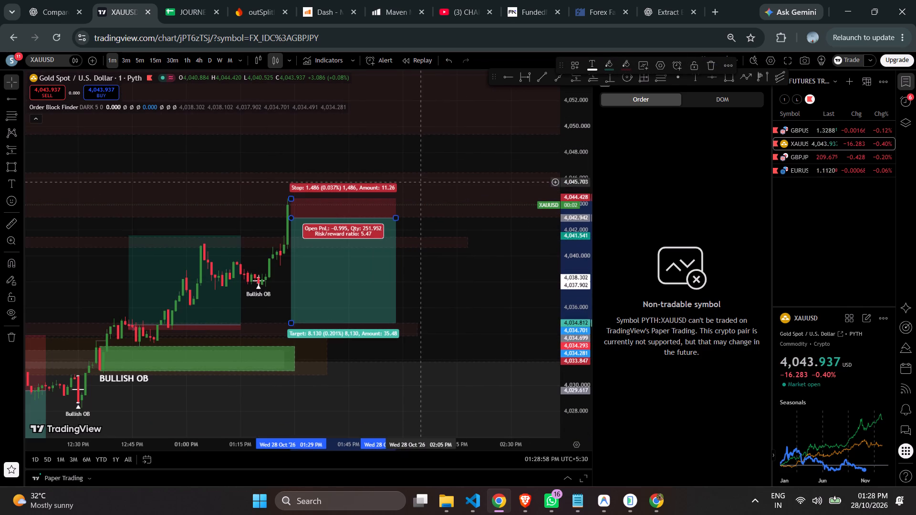
pyautogui.click(183, 57)
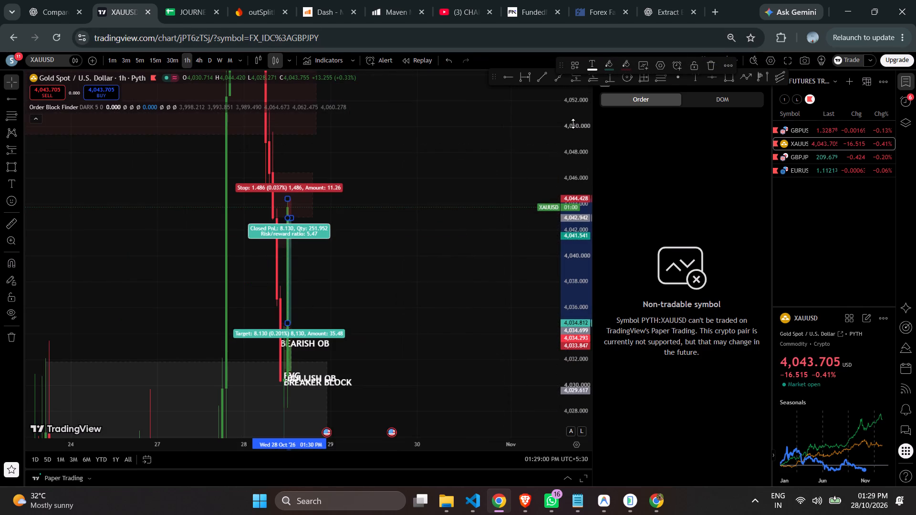
pyautogui.moveTo(574, 123); pyautogui.dragTo(501, 409)
pyautogui.moveTo(431, 237); pyautogui.dragTo(524, 232)
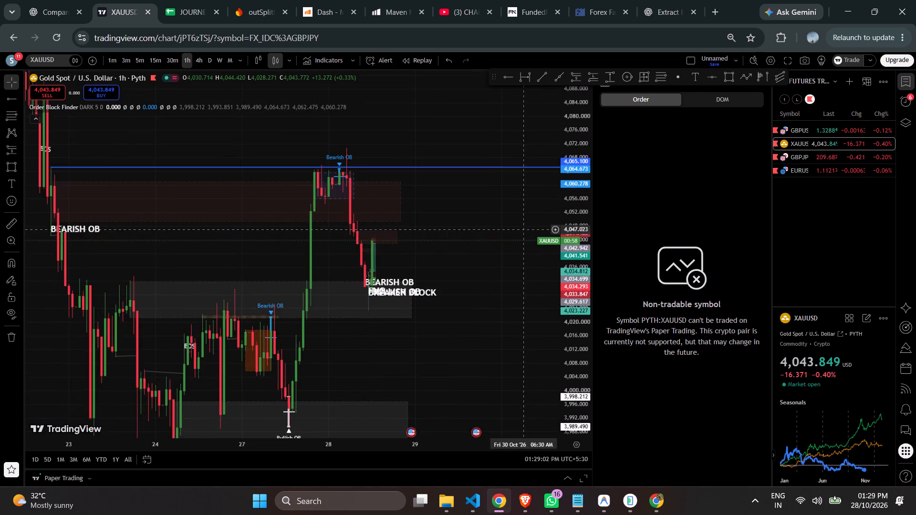
pyautogui.scroll(4, 517, 225)
pyautogui.scroll(1, 445, 203)
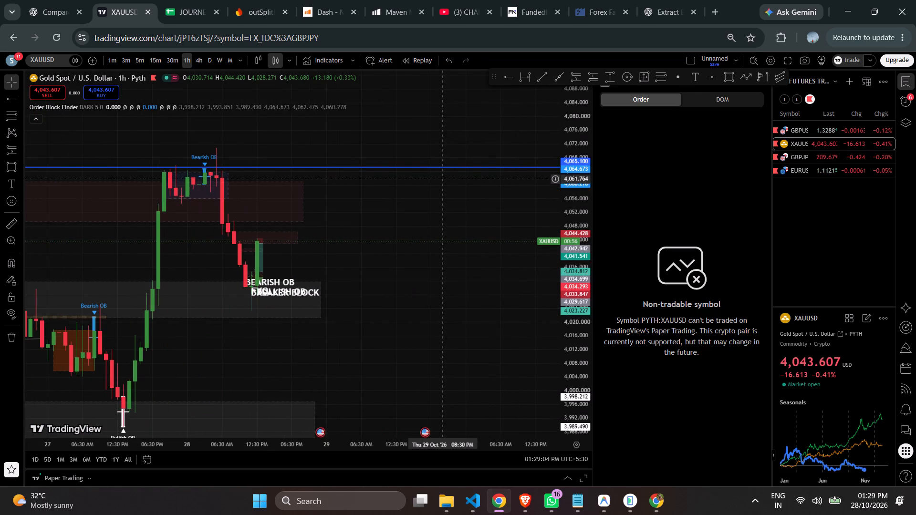
pyautogui.scroll(-4, 442, 175)
pyautogui.moveTo(572, 123); pyautogui.dragTo(576, 352)
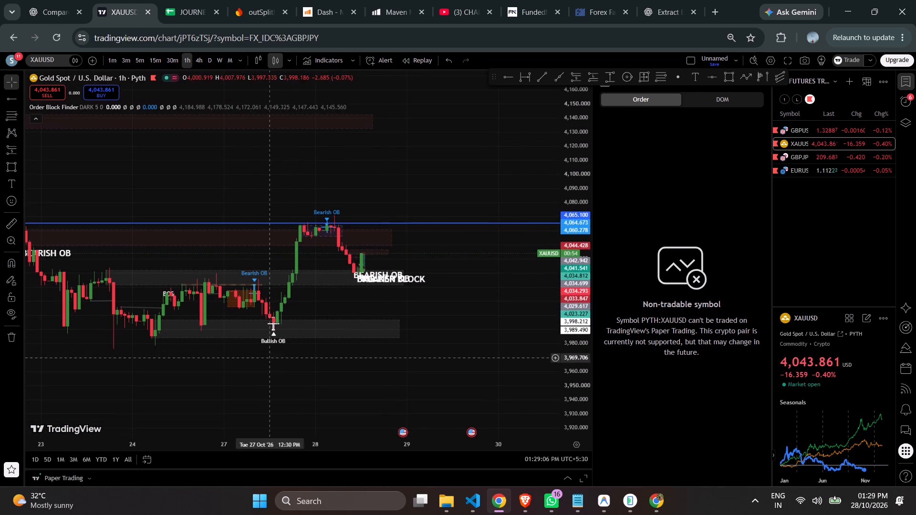
pyautogui.scroll(1, 386, 188)
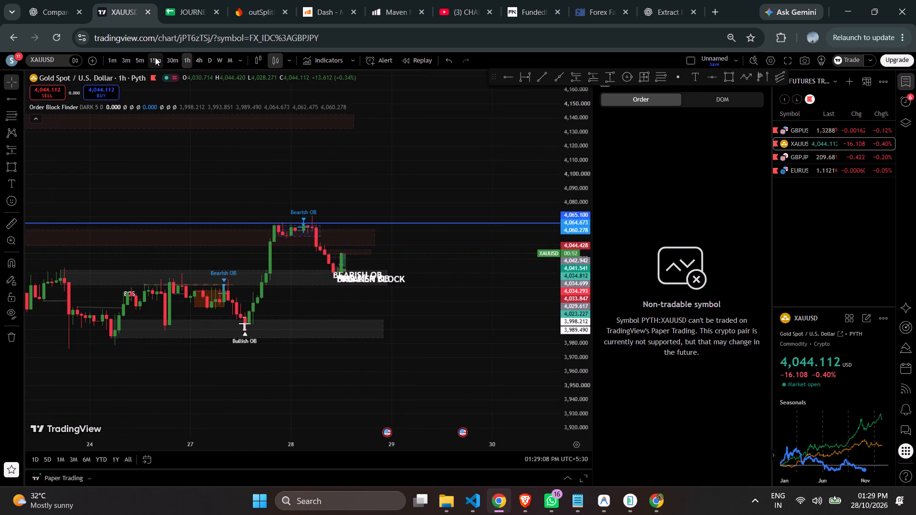
# Examine the short position against the bearish zones on the 15-minute and 5-minute timeframes.
pyautogui.click(152, 57)
pyautogui.moveTo(574, 270); pyautogui.dragTo(547, 90)
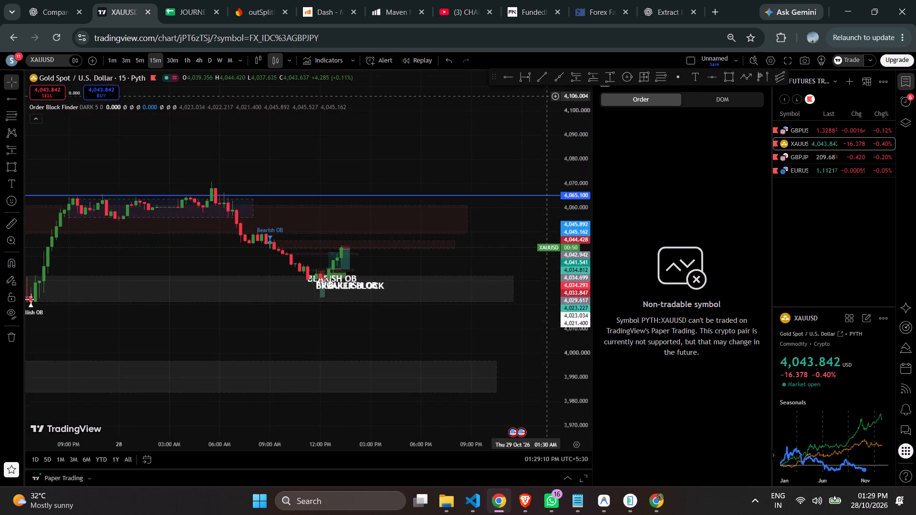
pyautogui.moveTo(547, 90); pyautogui.dragTo(548, 47)
pyautogui.moveTo(565, 264); pyautogui.dragTo(531, 100)
pyautogui.scroll(3, 524, 132)
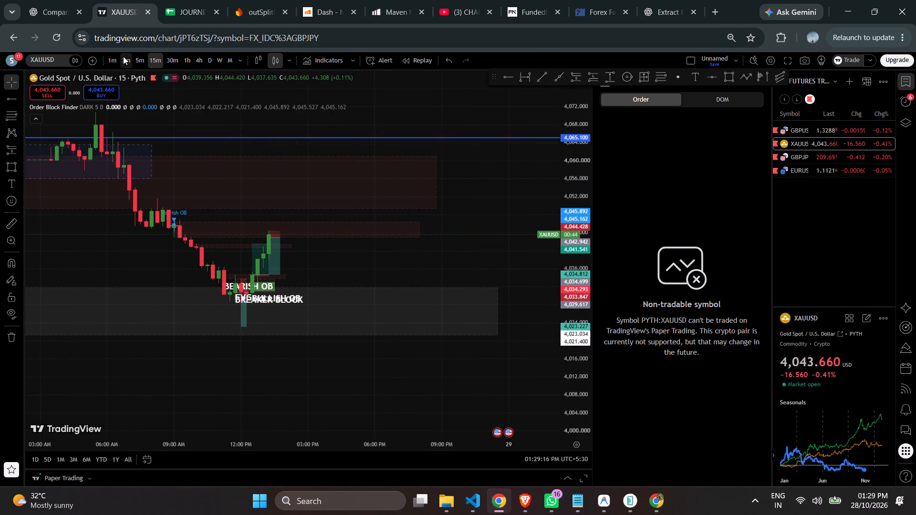
pyautogui.click(137, 55)
pyautogui.moveTo(562, 260); pyautogui.dragTo(541, 137)
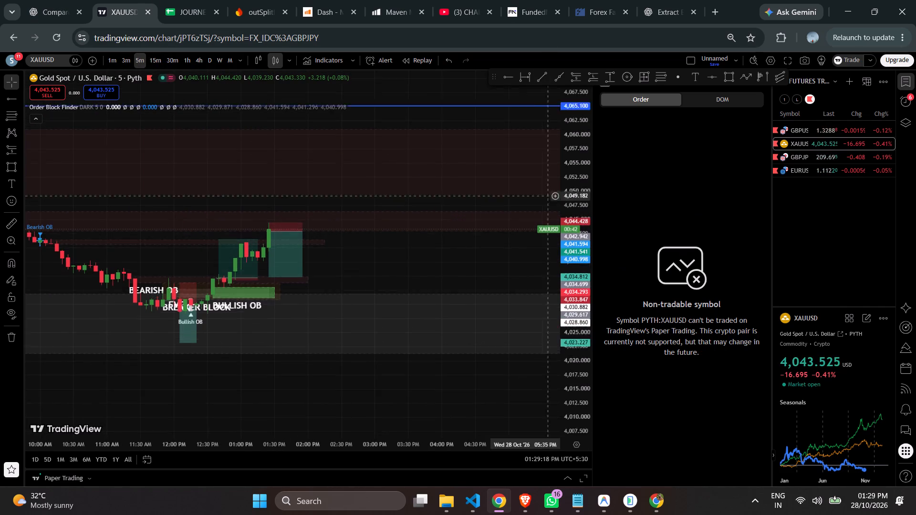
pyautogui.moveTo(541, 137); pyautogui.dragTo(532, 72)
pyautogui.scroll(-3, 495, 205)
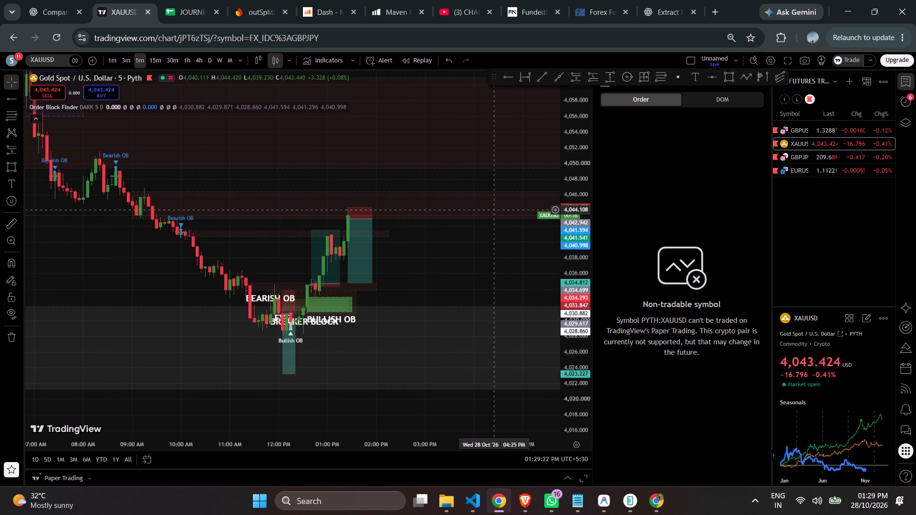
pyautogui.scroll(-2, 494, 210)
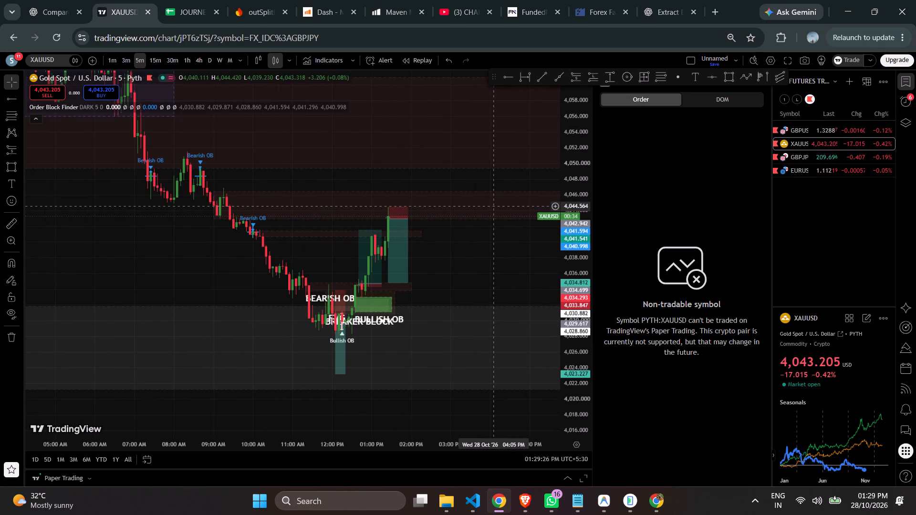
pyautogui.scroll(2, 494, 206)
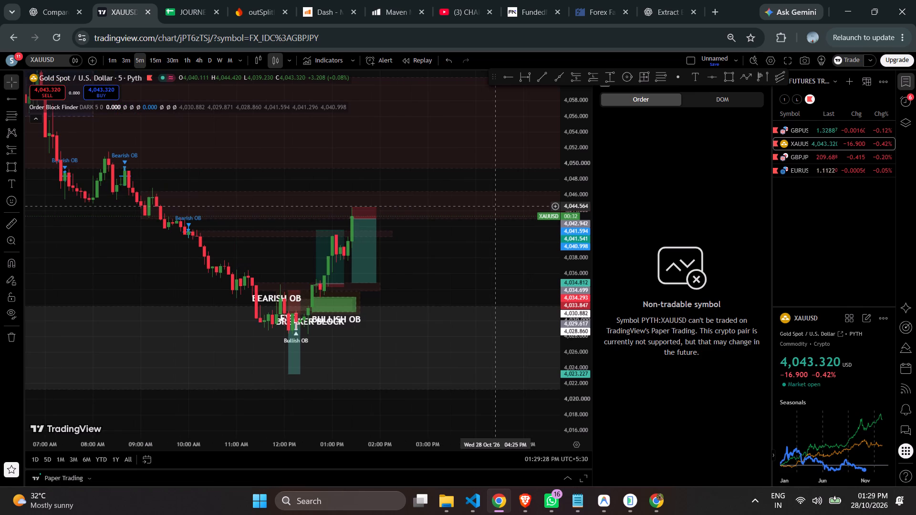
# Examine price action around the short position on the 3-minute and 1-minute timeframes.
pyautogui.click(127, 61)
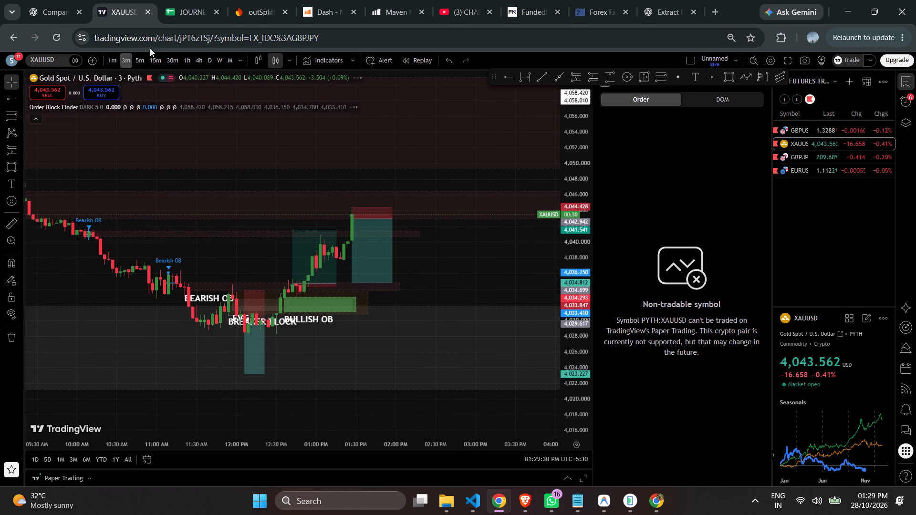
pyautogui.scroll(-3, 523, 191)
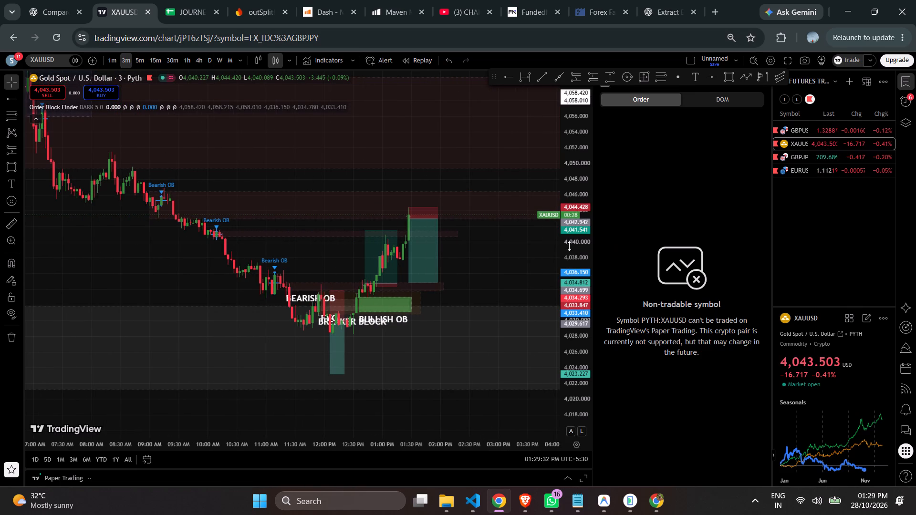
pyautogui.moveTo(579, 251); pyautogui.dragTo(561, 89)
pyautogui.click(106, 55)
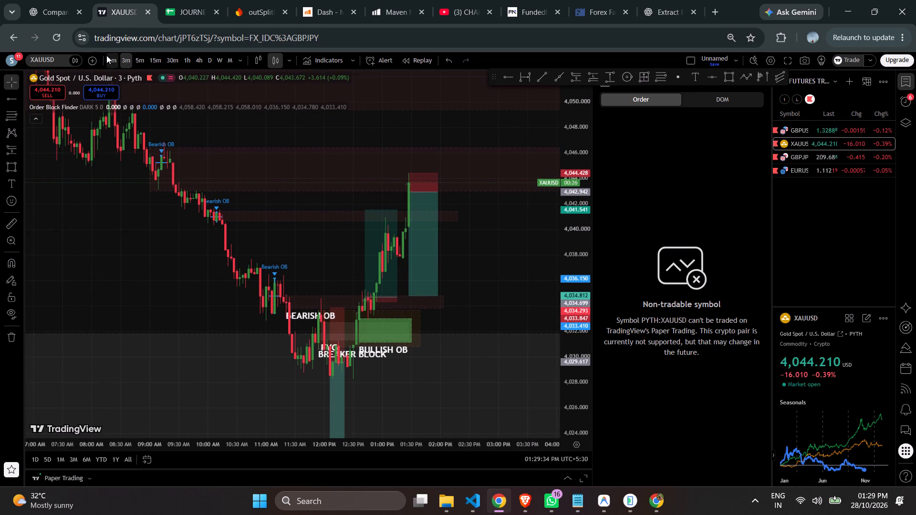
pyautogui.scroll(3, 583, 259)
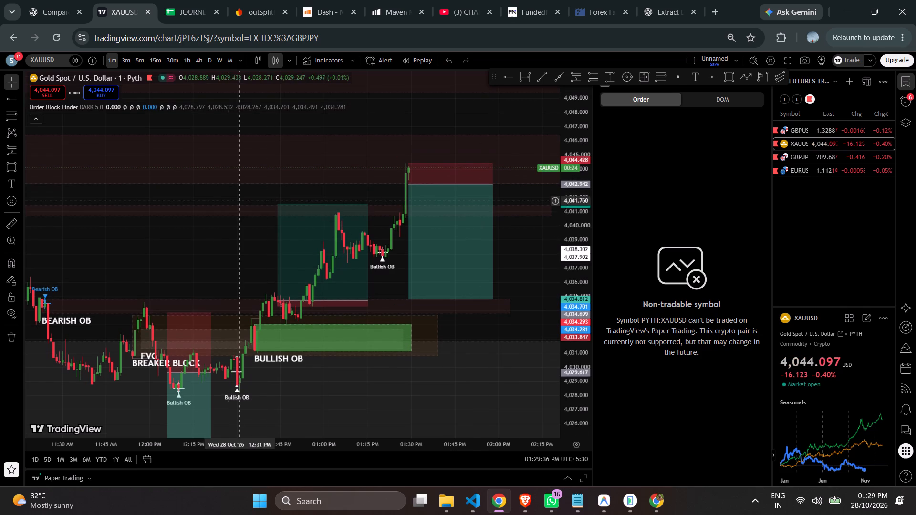
pyautogui.moveTo(221, 202); pyautogui.dragTo(160, 268)
pyautogui.moveTo(582, 139); pyautogui.dragTo(577, 239)
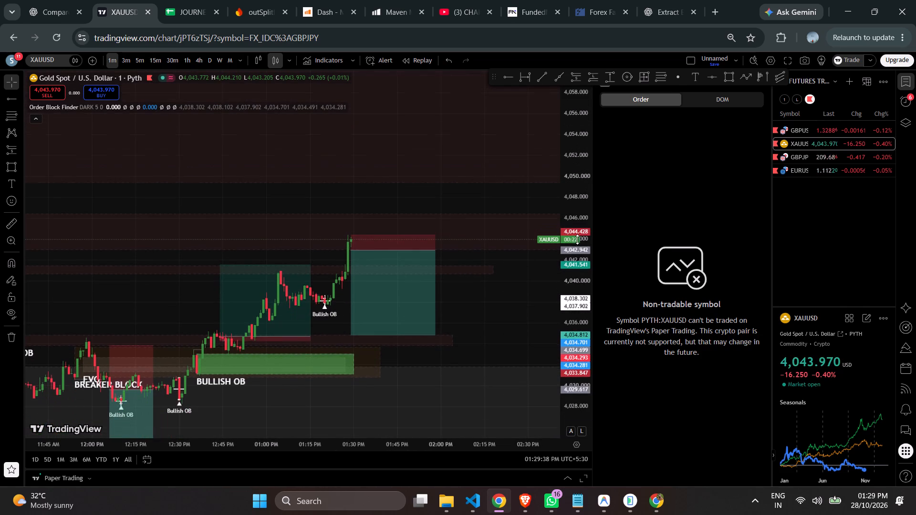
pyautogui.moveTo(577, 239); pyautogui.dragTo(577, 244)
pyautogui.moveTo(593, 307); pyautogui.dragTo(575, 249)
pyautogui.moveTo(559, 261); pyautogui.dragTo(564, 220)
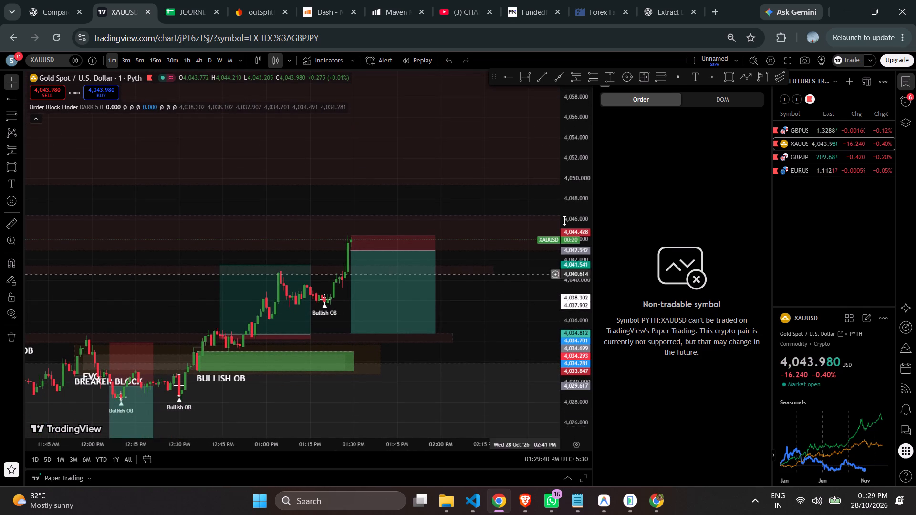
pyautogui.moveTo(564, 220); pyautogui.dragTo(572, 196)
pyautogui.scroll(-8, 479, 177)
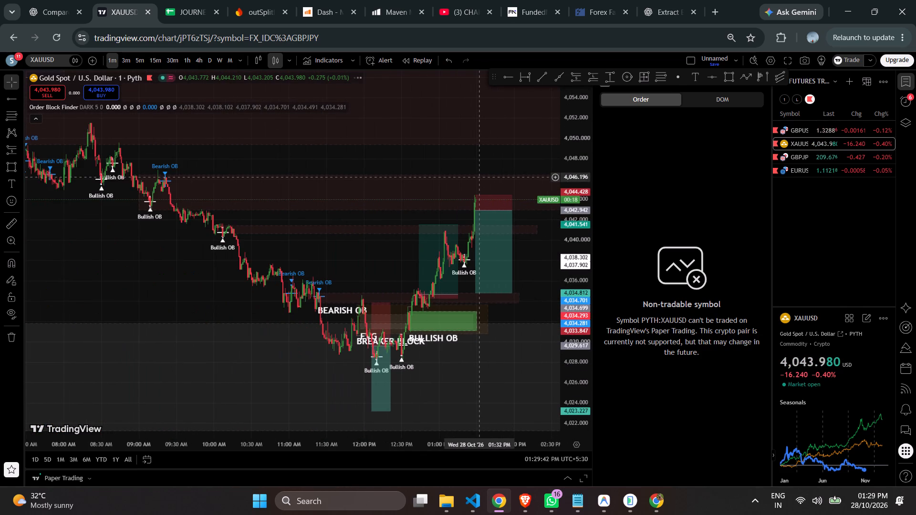
pyautogui.scroll(2, 519, 219)
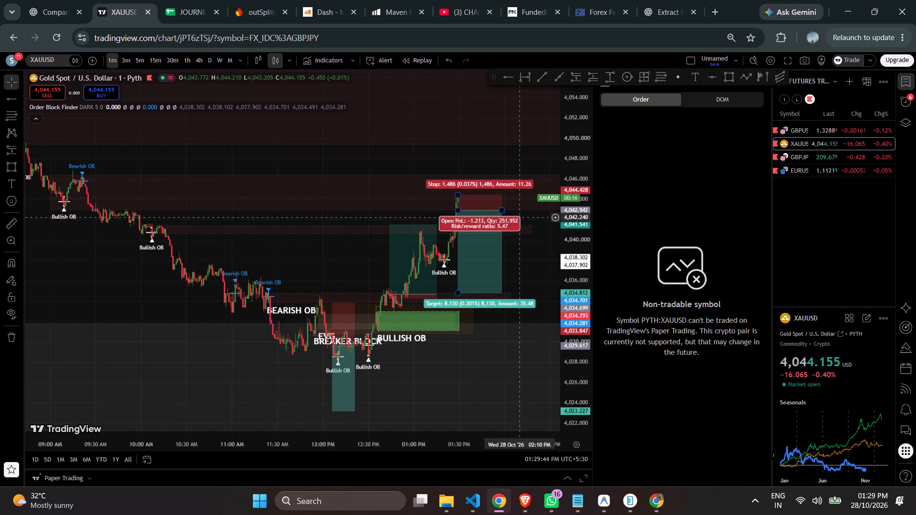
# Examine price action around the short position and the bearish zones on the 1-minute gold chart.
pyautogui.scroll(4, 521, 216)
pyautogui.scroll(-1, 521, 216)
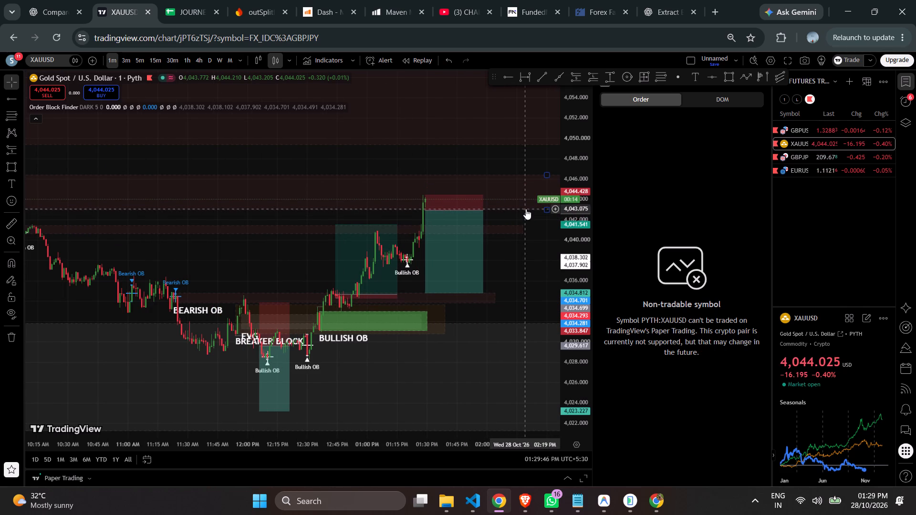
pyautogui.scroll(-1, 526, 209)
pyautogui.scroll(1, 526, 209)
pyautogui.scroll(-1, 526, 209)
pyautogui.moveTo(578, 270); pyautogui.dragTo(566, 166)
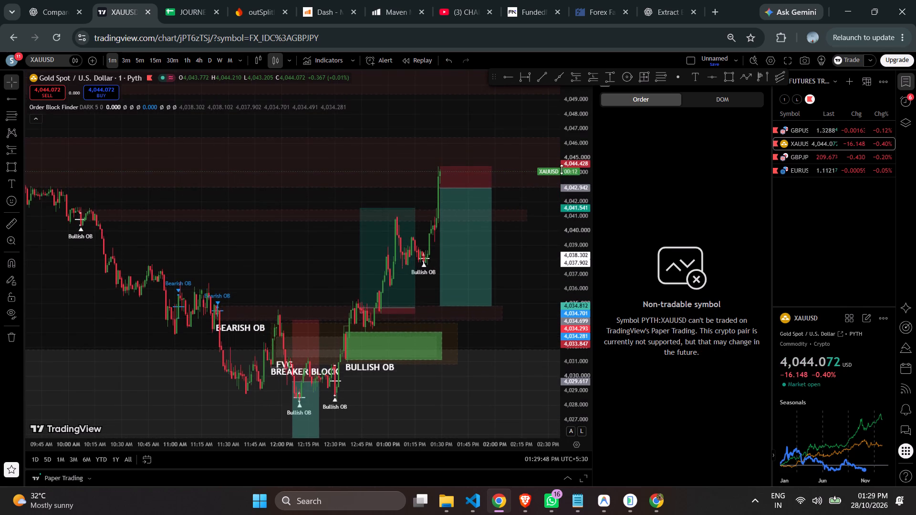
pyautogui.scroll(4, 554, 212)
pyautogui.moveTo(529, 229); pyautogui.dragTo(521, 283)
pyautogui.moveTo(587, 144); pyautogui.dragTo(580, 202)
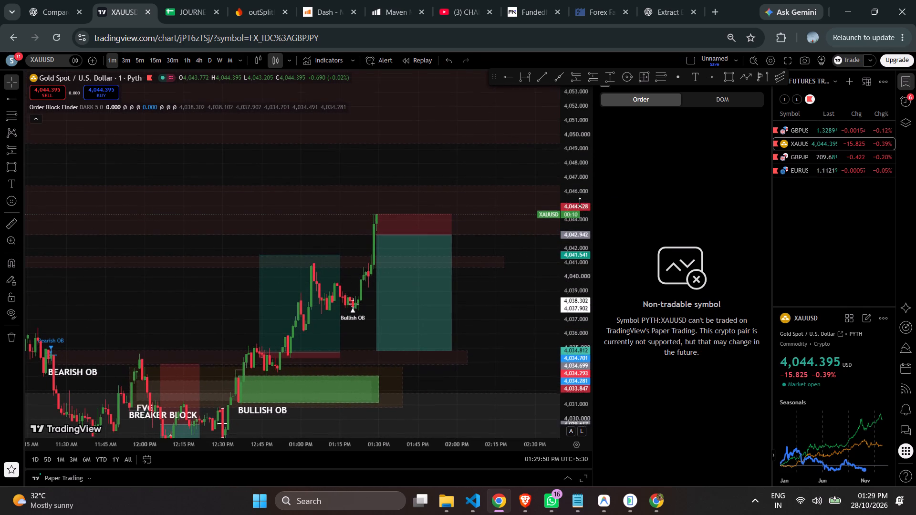
pyautogui.moveTo(580, 202); pyautogui.dragTo(580, 220)
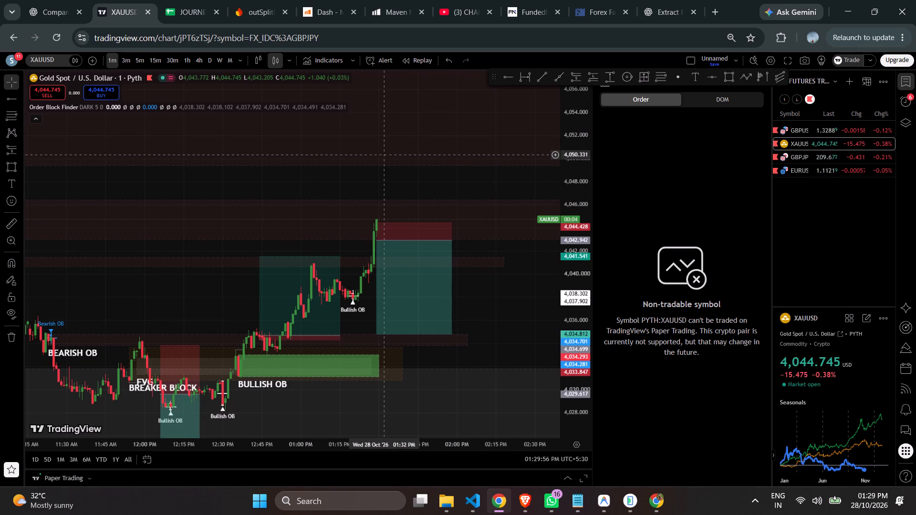
# Review the bearish order blocks and price structure above the short position on the 1-hour and 15-minute charts.
pyautogui.click(184, 60)
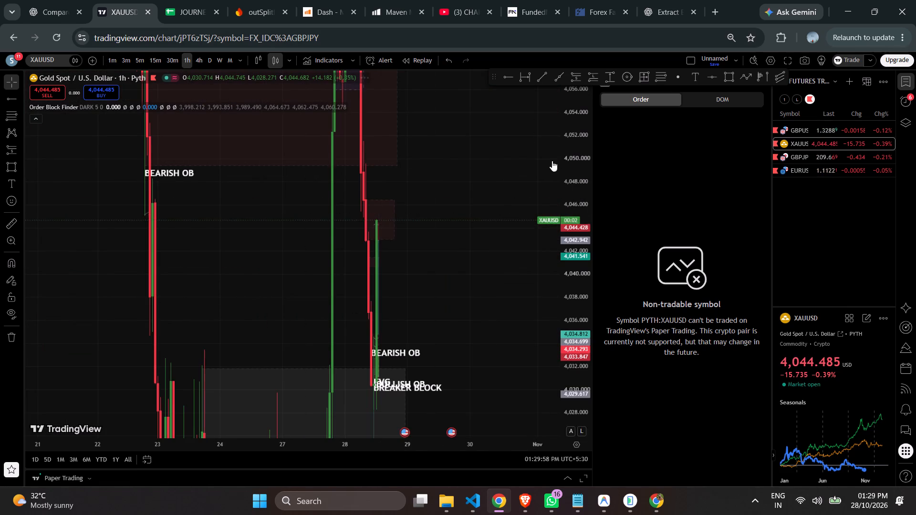
pyautogui.moveTo(567, 136); pyautogui.dragTo(574, 427)
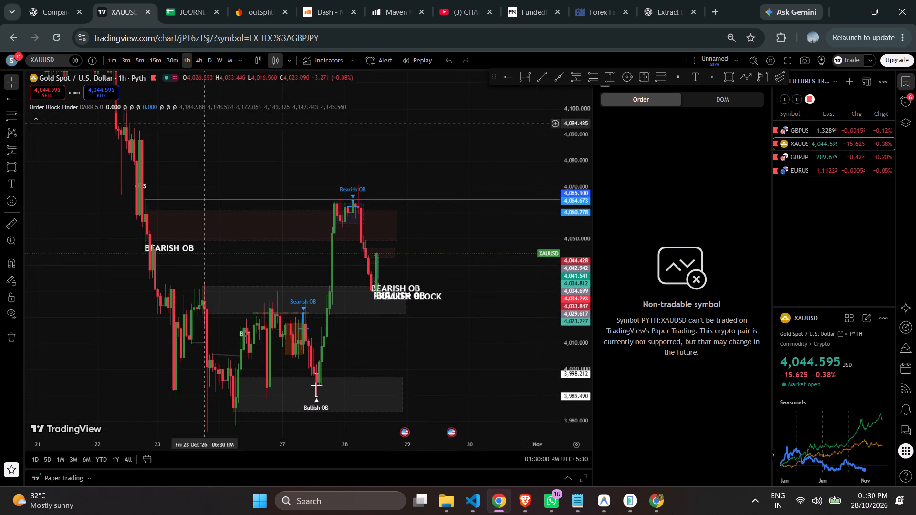
pyautogui.click(158, 59)
pyautogui.scroll(2, 448, 163)
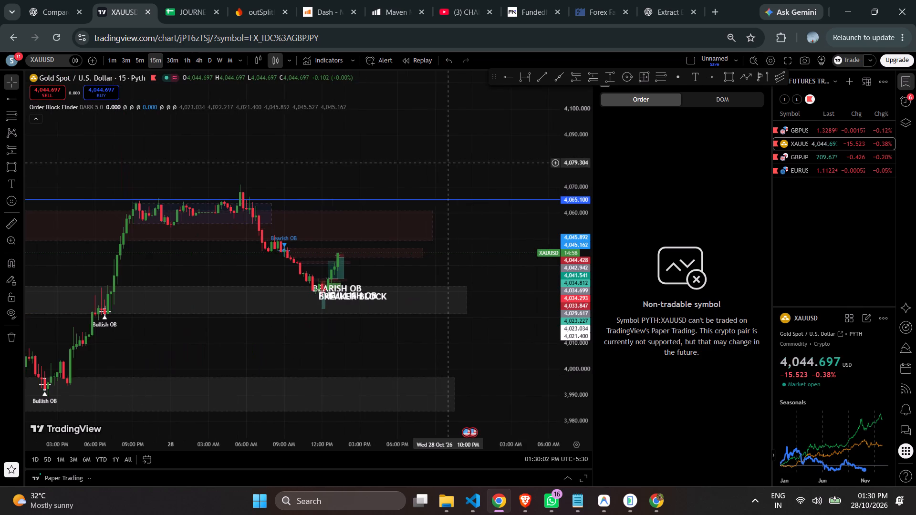
pyautogui.moveTo(572, 282); pyautogui.dragTo(555, 153)
pyautogui.scroll(1, 495, 210)
pyautogui.scroll(-1, 495, 210)
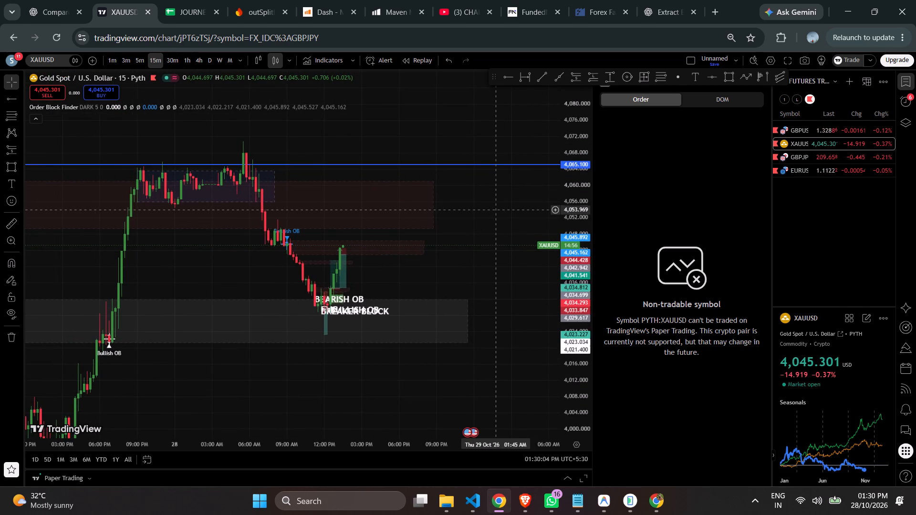
pyautogui.scroll(3, 496, 214)
pyautogui.moveTo(479, 216); pyautogui.dragTo(498, 262)
pyautogui.scroll(-8, 490, 244)
pyautogui.scroll(2, 490, 243)
pyautogui.scroll(-1, 490, 243)
pyautogui.scroll(5, 490, 243)
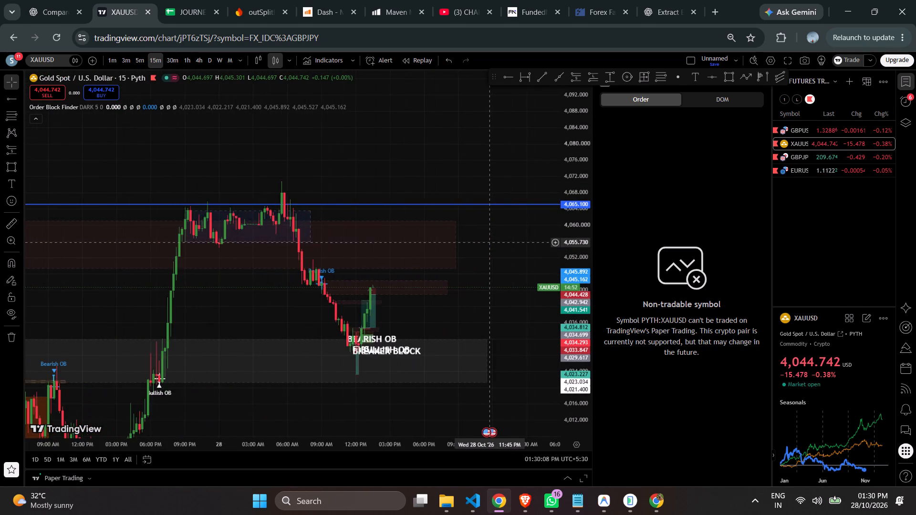
pyautogui.scroll(7, 490, 243)
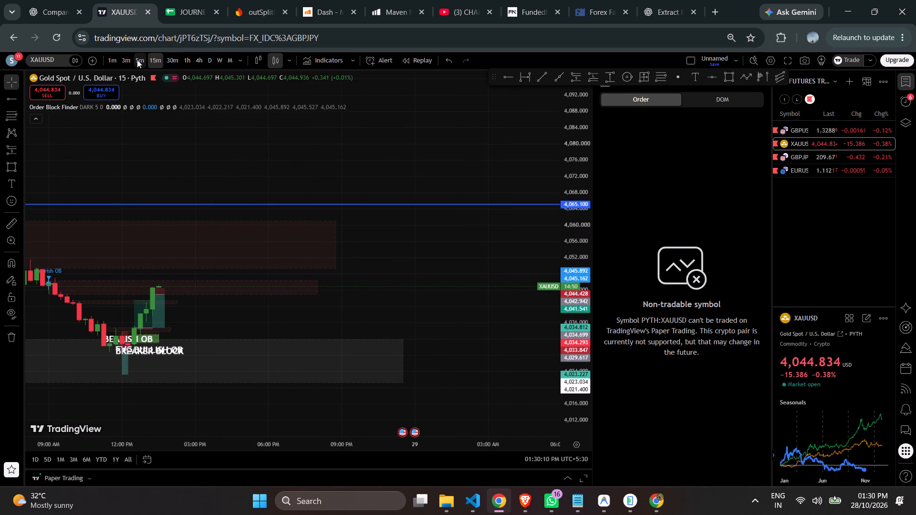
# Examine the short position against the supply zones and recent swings on the 5-minute chart.
pyautogui.click(136, 61)
pyautogui.moveTo(581, 293); pyautogui.dragTo(537, 109)
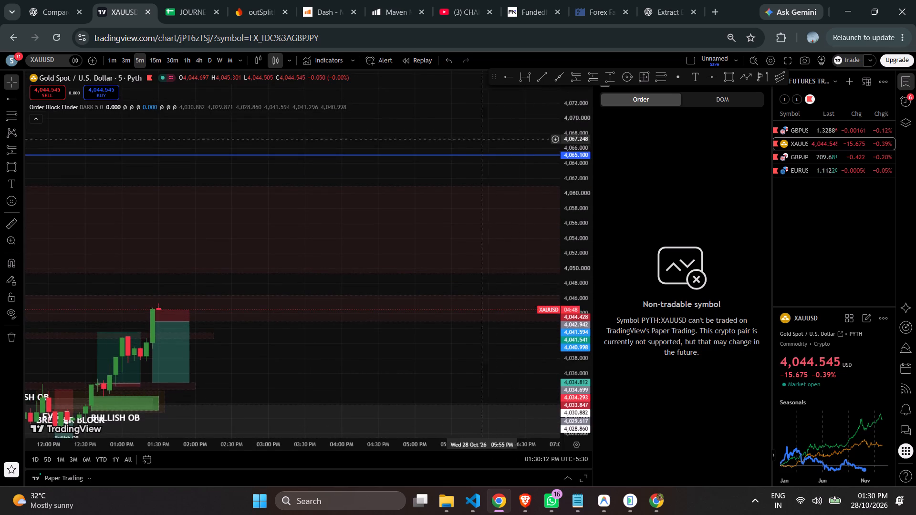
pyautogui.scroll(-4, 475, 145)
pyautogui.moveTo(573, 314); pyautogui.dragTo(544, 173)
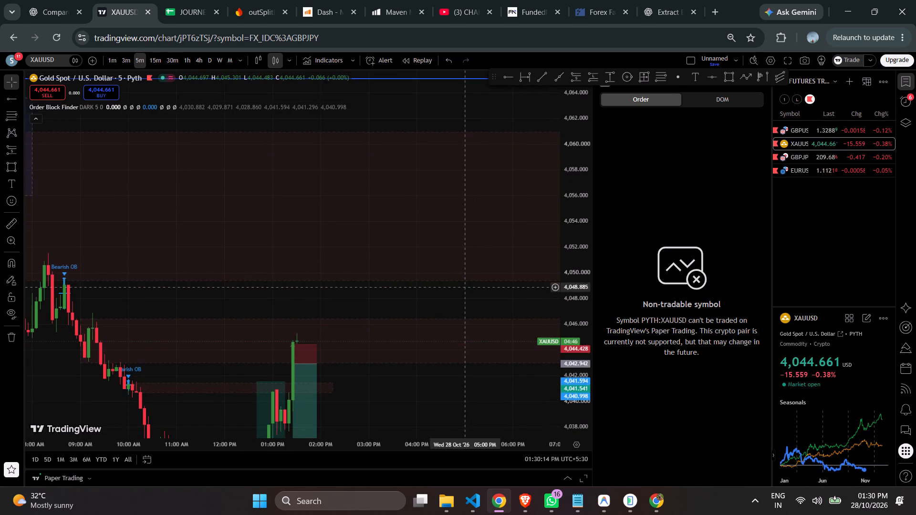
pyautogui.moveTo(466, 289); pyautogui.dragTo(464, 133)
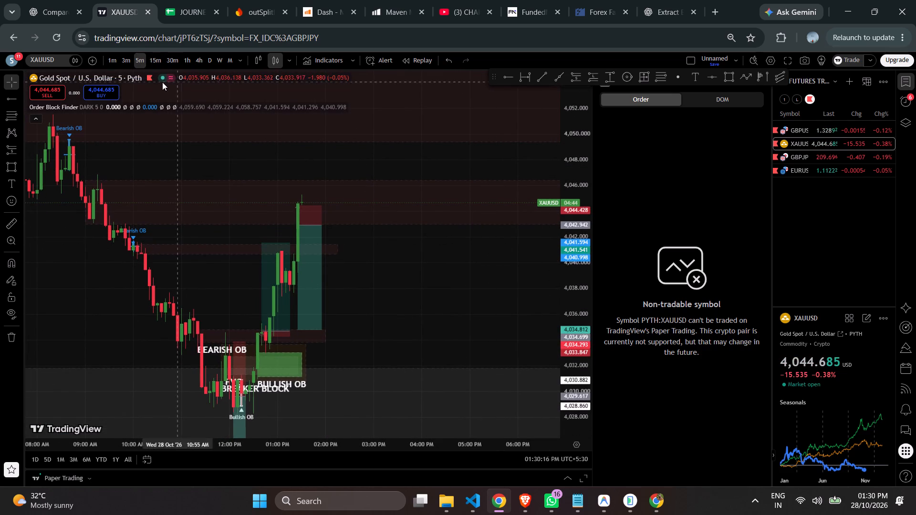
# On the 3-minute chart, move the short position's entry to about 4,044.17 at the 01:30 PM candle and its stop to about 4,047.51.
pyautogui.click(129, 62)
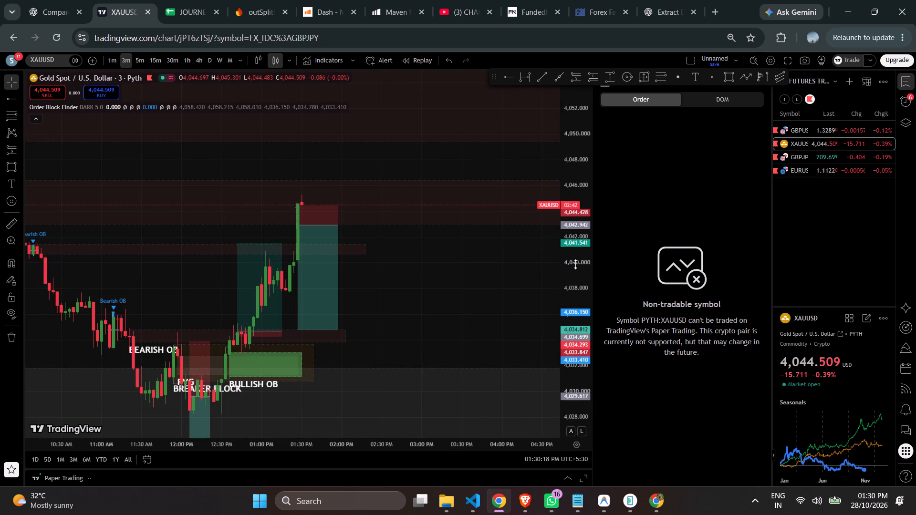
pyautogui.scroll(3, 575, 264)
pyautogui.scroll(-1, 575, 262)
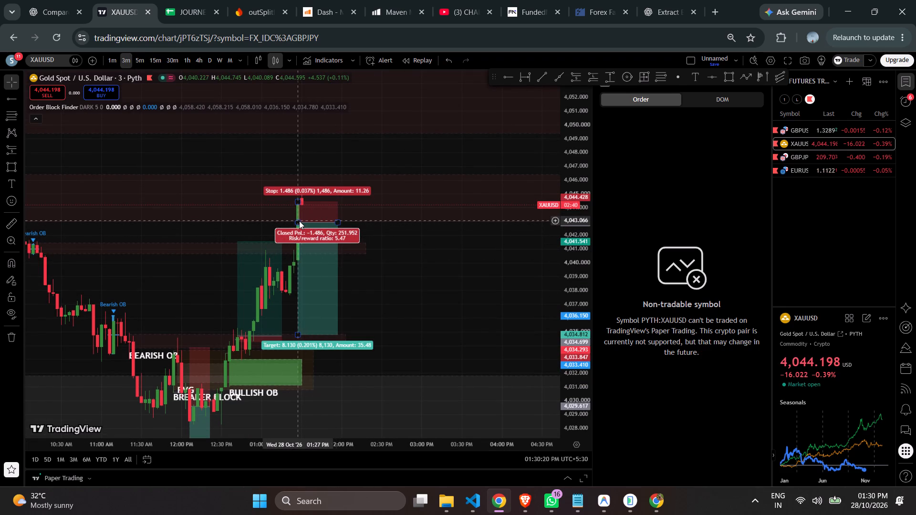
pyautogui.moveTo(298, 221); pyautogui.dragTo(303, 206)
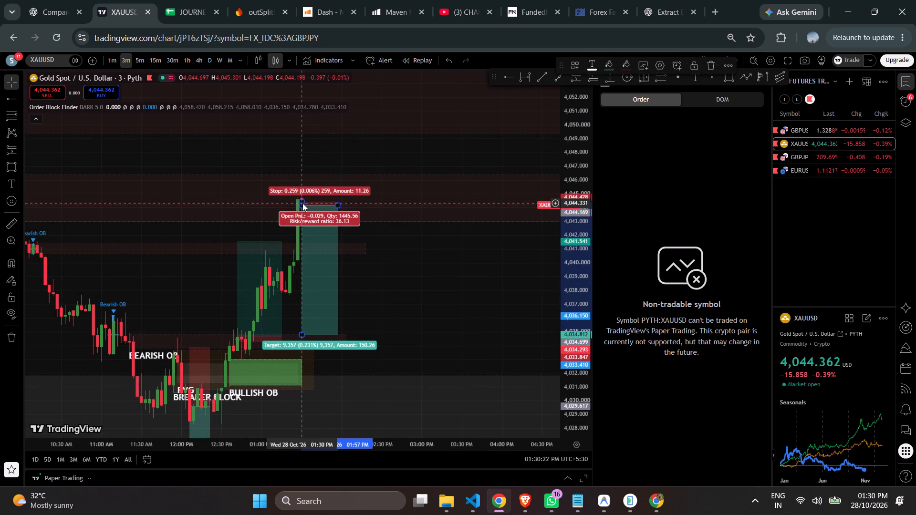
pyautogui.moveTo(302, 200); pyautogui.dragTo(311, 159)
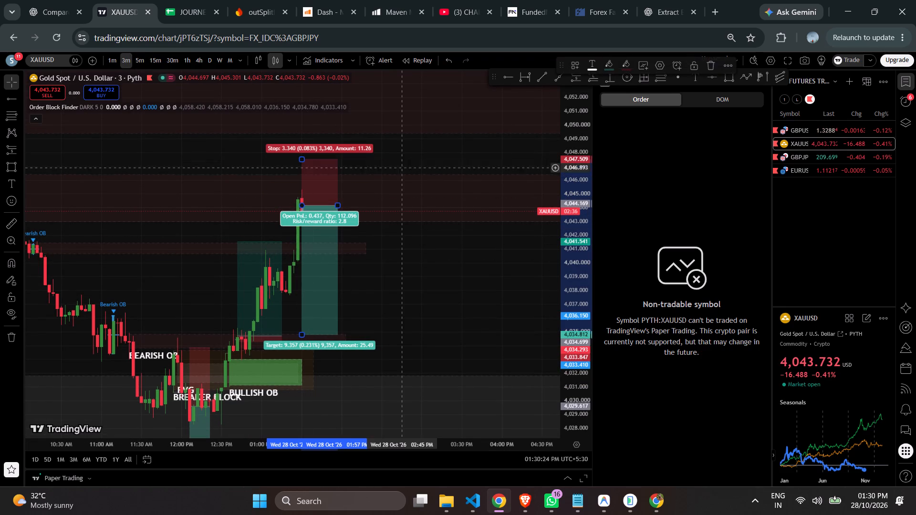
pyautogui.scroll(4, 468, 236)
pyautogui.click(438, 257)
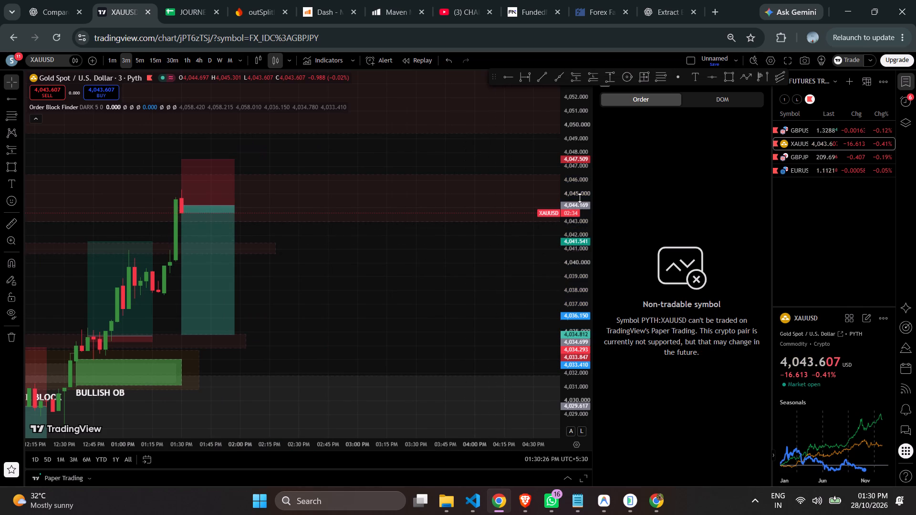
# Examine live price against the short position's entry, stop and target within the bearish zone on the 3-minute chart.
pyautogui.moveTo(570, 176); pyautogui.dragTo(579, 294)
pyautogui.moveTo(438, 297); pyautogui.dragTo(568, 304)
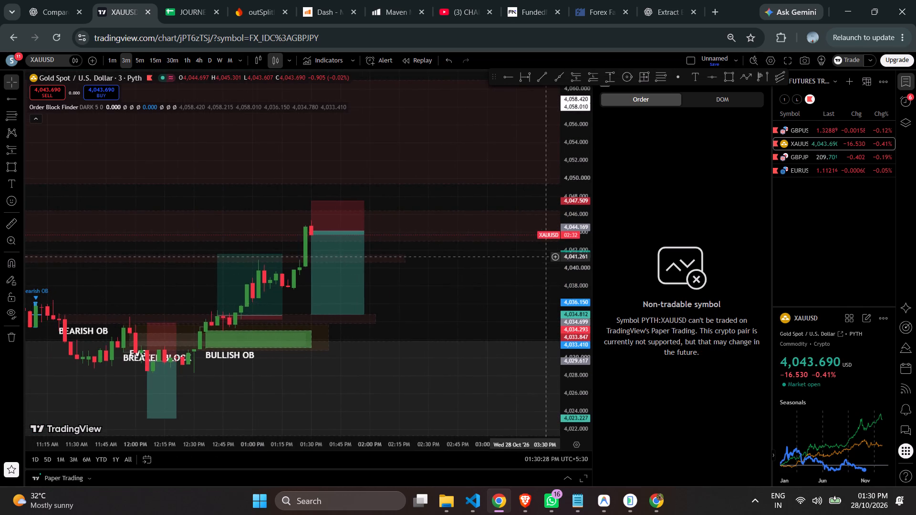
pyautogui.scroll(-2, 543, 255)
pyautogui.moveTo(509, 270); pyautogui.dragTo(440, 258)
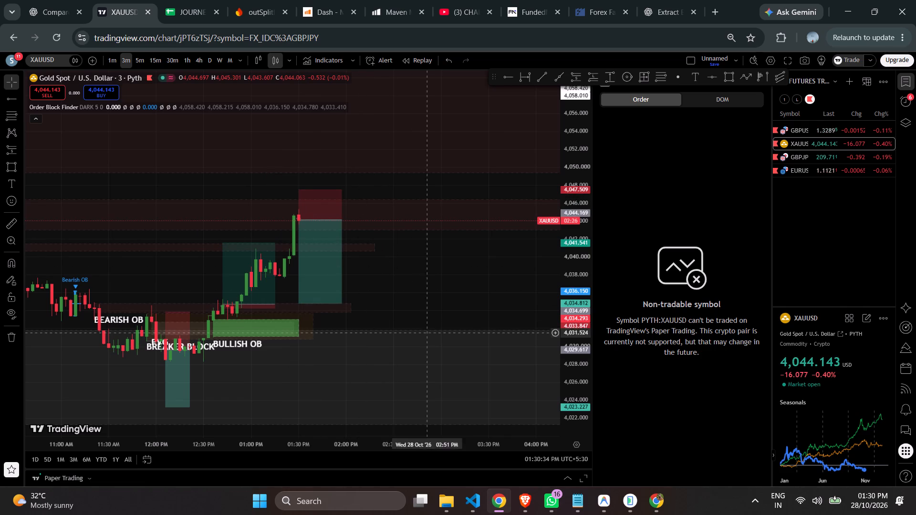
pyautogui.scroll(1, 478, 313)
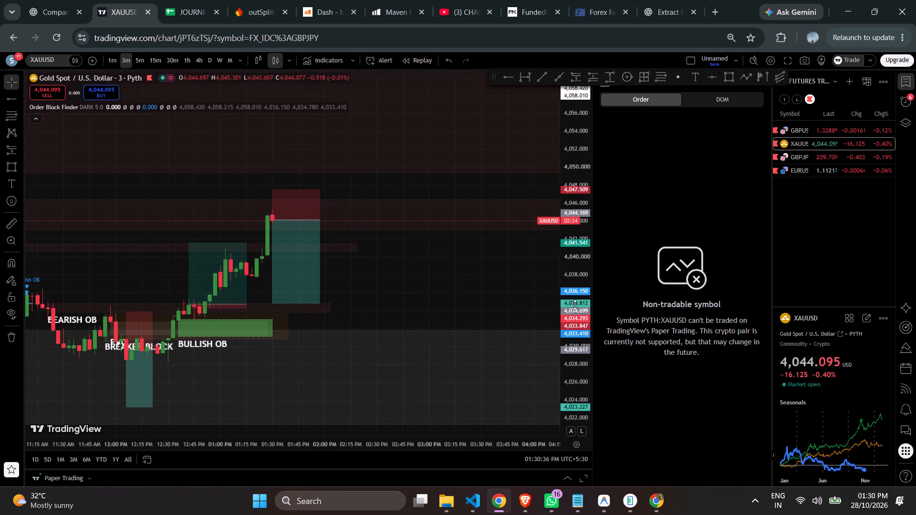
pyautogui.moveTo(583, 300); pyautogui.dragTo(563, 203)
pyautogui.scroll(-3, 471, 221)
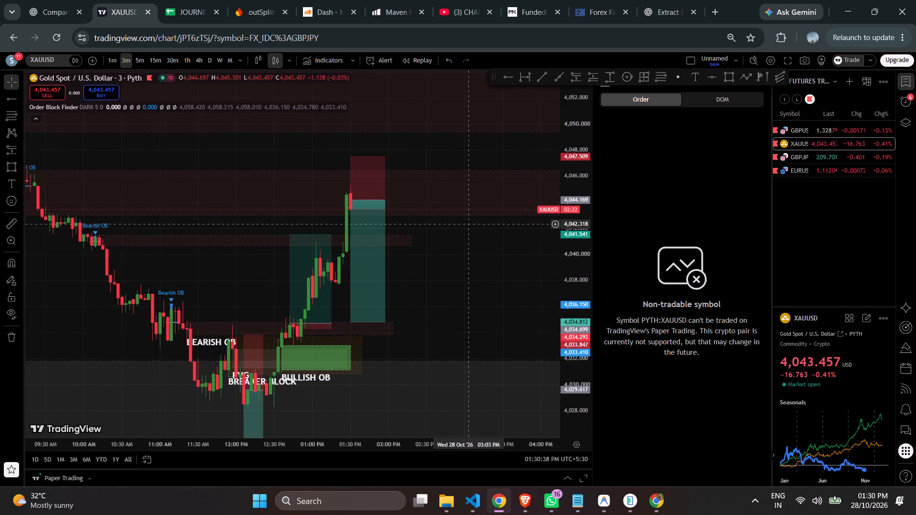
pyautogui.scroll(-3, 470, 224)
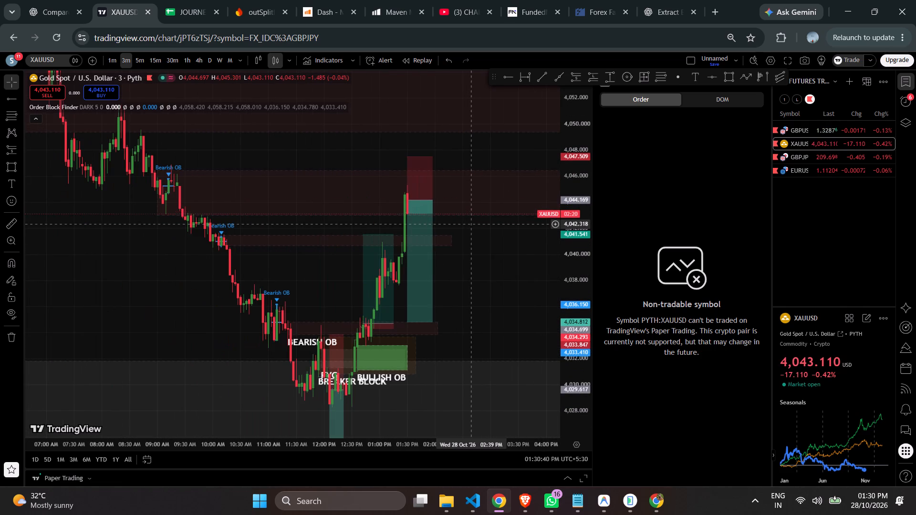
pyautogui.scroll(3, 470, 224)
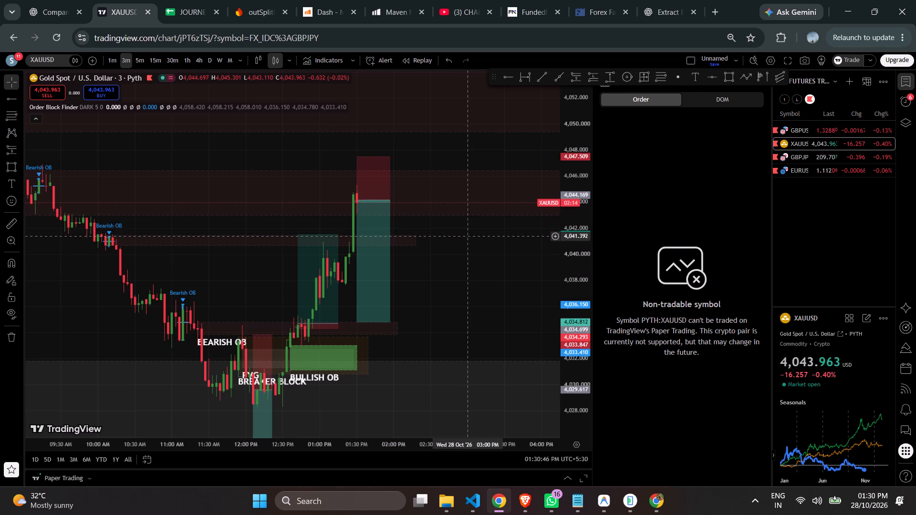
pyautogui.scroll(1, 466, 241)
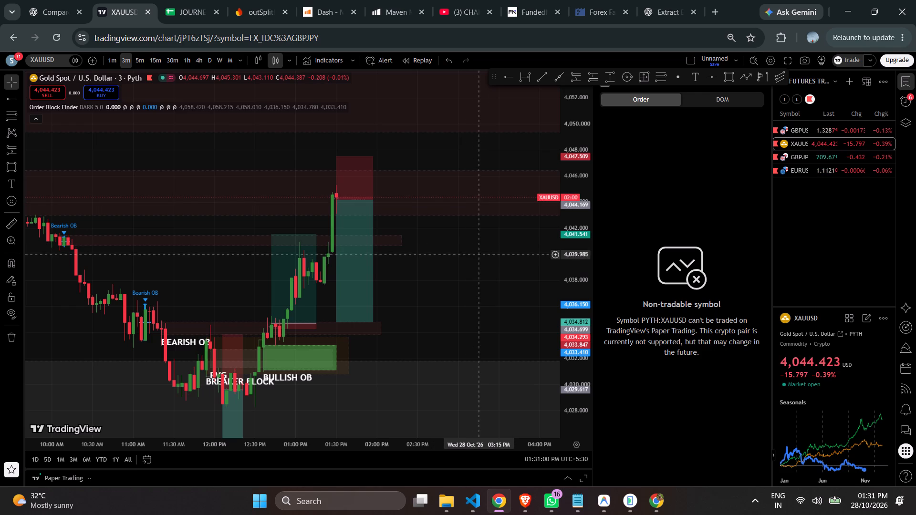
pyautogui.scroll(4, 490, 179)
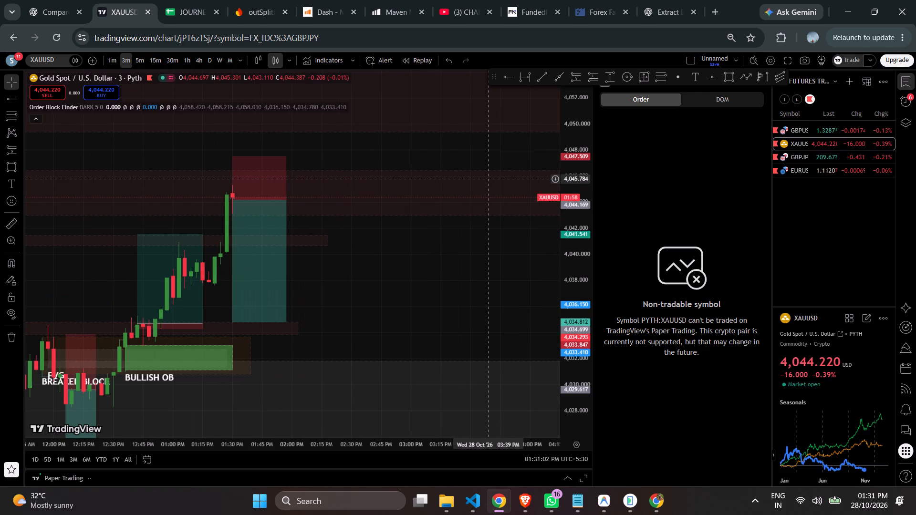
# Inspect the earlier long position and the surrounding order blocks beside the short setup on the 3-minute chart.
pyautogui.moveTo(569, 271); pyautogui.dragTo(564, 182)
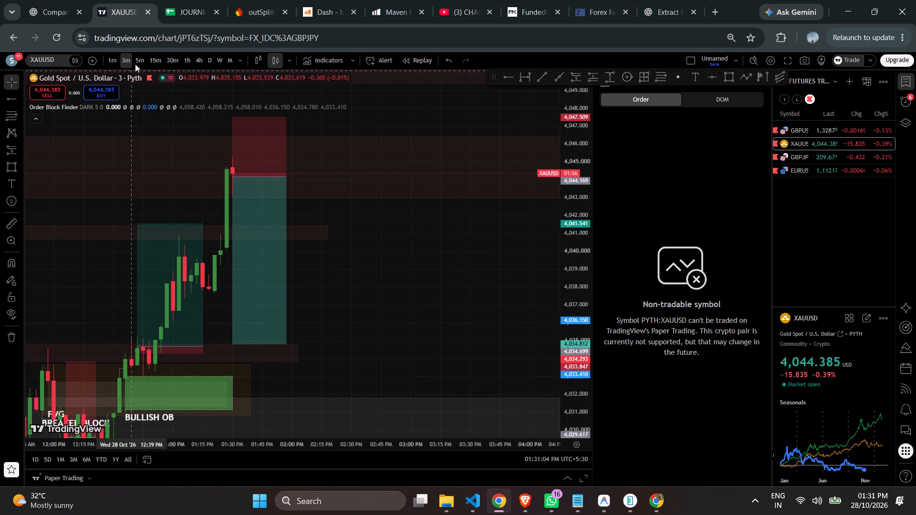
pyautogui.click(137, 56)
pyautogui.click(123, 57)
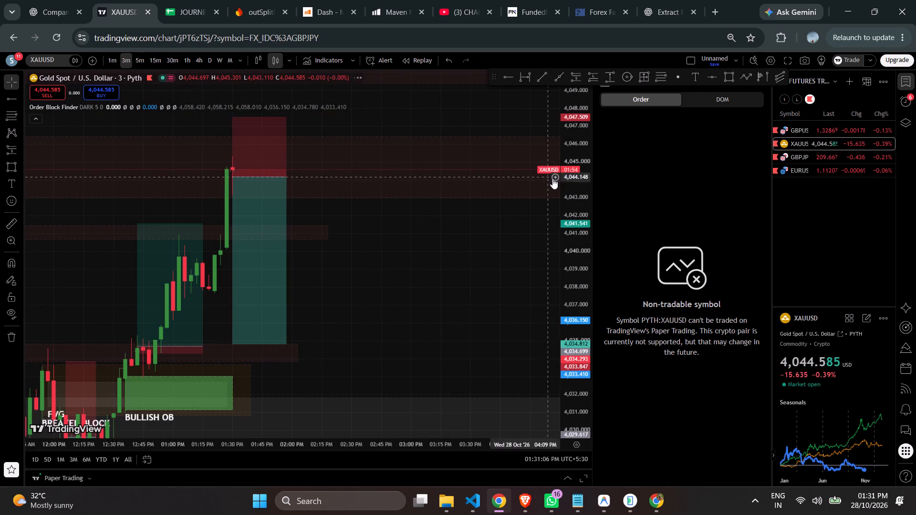
pyautogui.moveTo(583, 154); pyautogui.dragTo(610, 304)
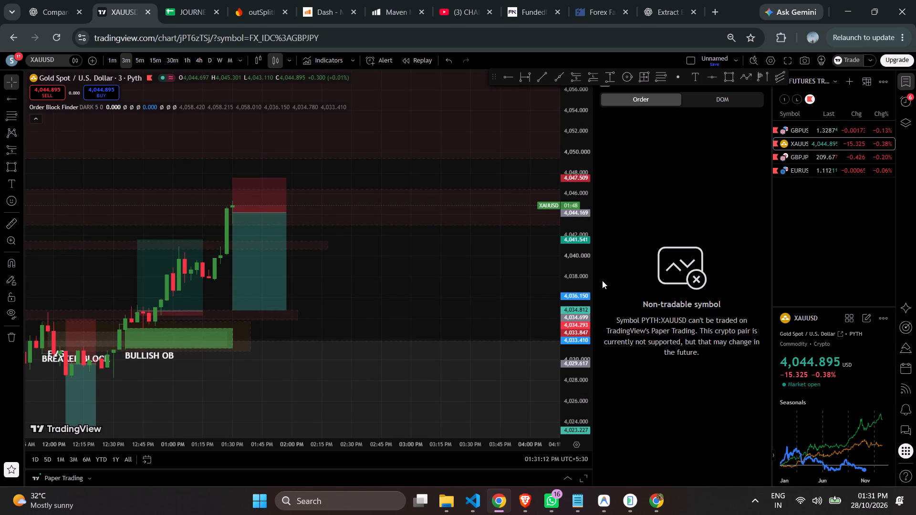
pyautogui.click(202, 261)
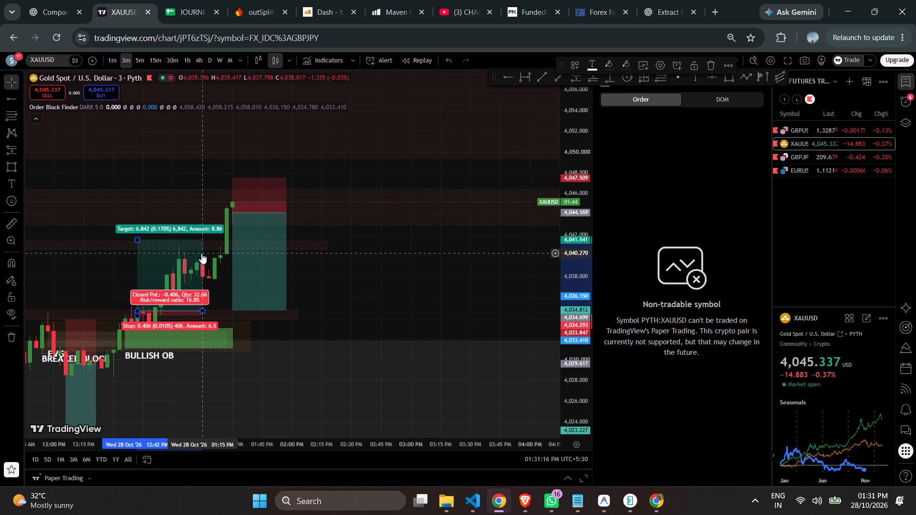
pyautogui.click(357, 299)
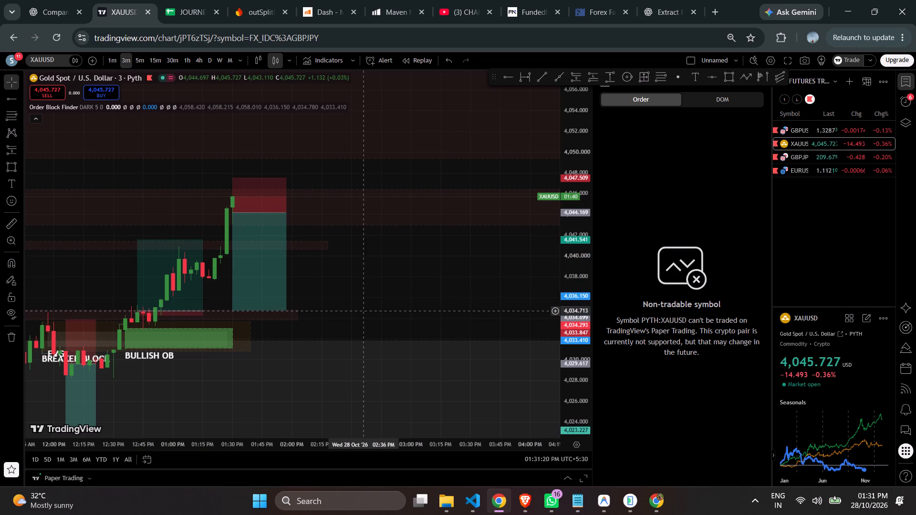
pyautogui.scroll(-1, 375, 307)
pyautogui.scroll(1, 377, 310)
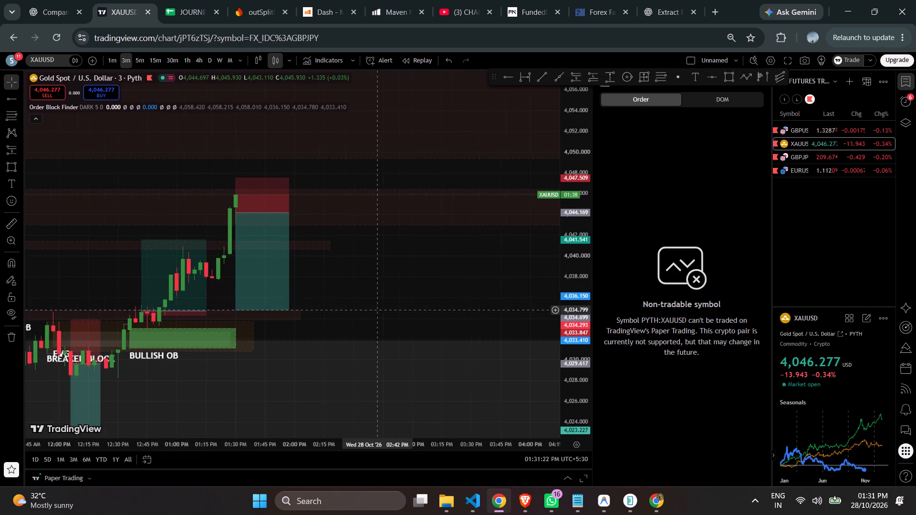
pyautogui.scroll(-5, 377, 310)
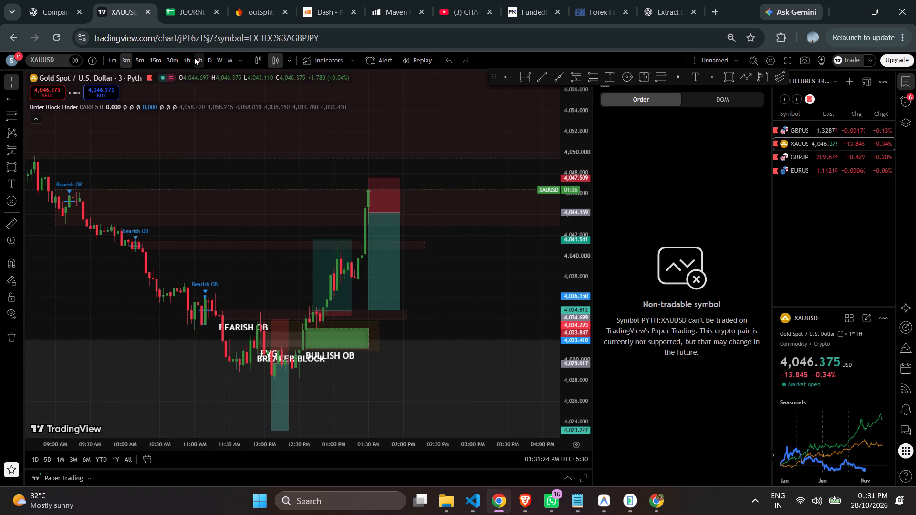
# On the 1-hour chart, delete the small bearish zone rectangle between about 4,043.00 and 4,046.42 beside the latest candles.
pyautogui.click(194, 57)
pyautogui.click(188, 58)
pyautogui.moveTo(552, 128); pyautogui.dragTo(564, 307)
pyautogui.moveTo(573, 196); pyautogui.dragTo(574, 478)
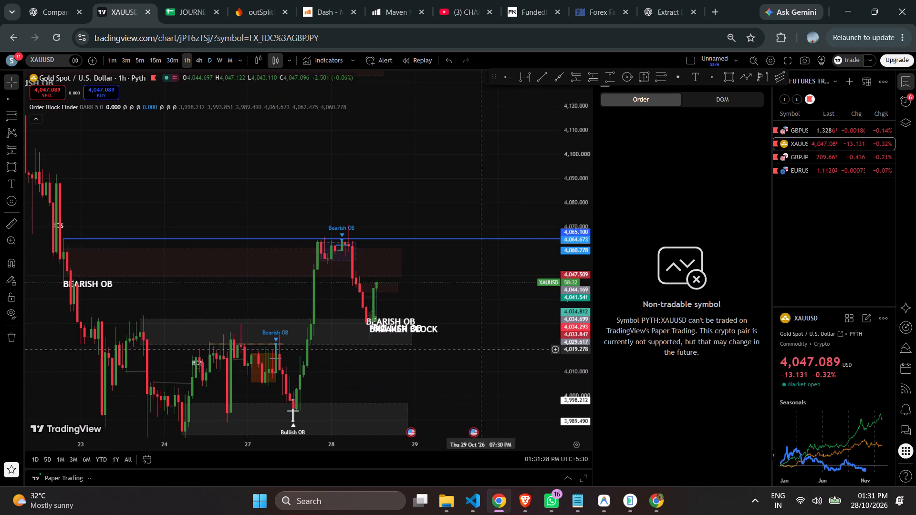
pyautogui.scroll(2, 483, 344)
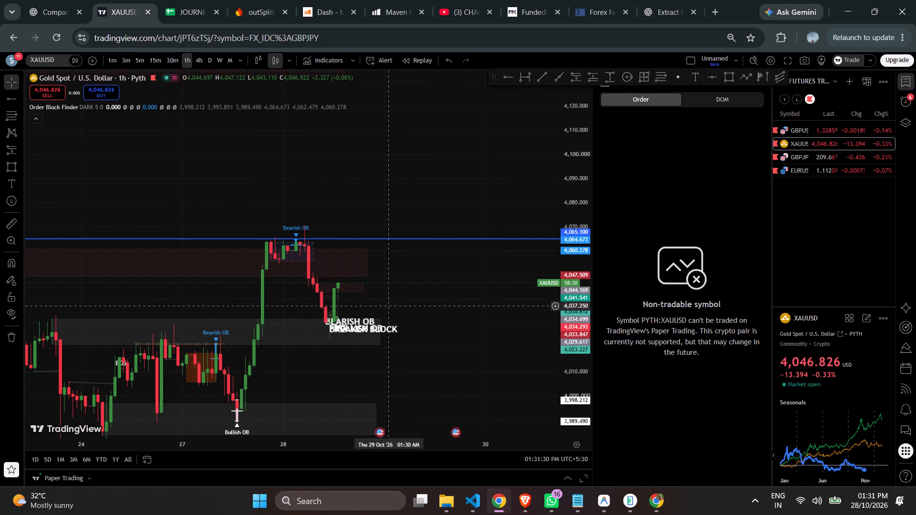
pyautogui.moveTo(461, 305); pyautogui.dragTo(478, 303)
pyautogui.click(372, 292)
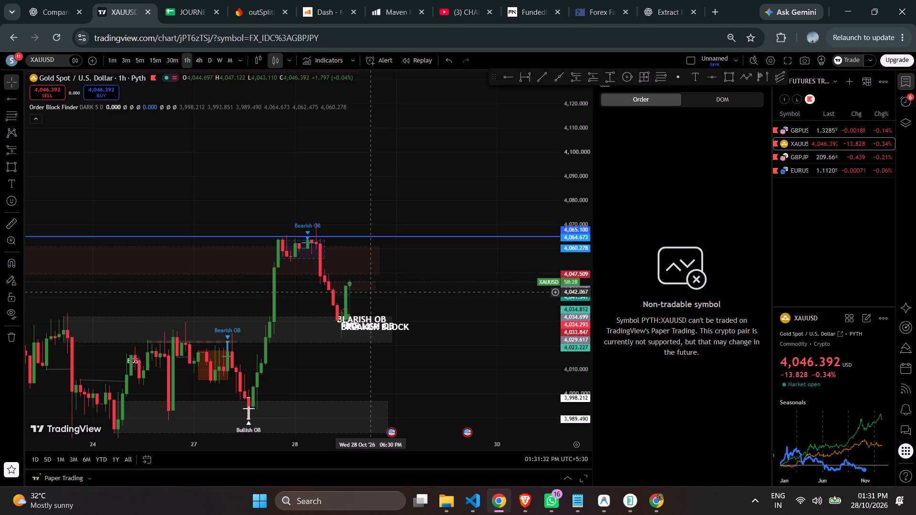
pyautogui.click(375, 290)
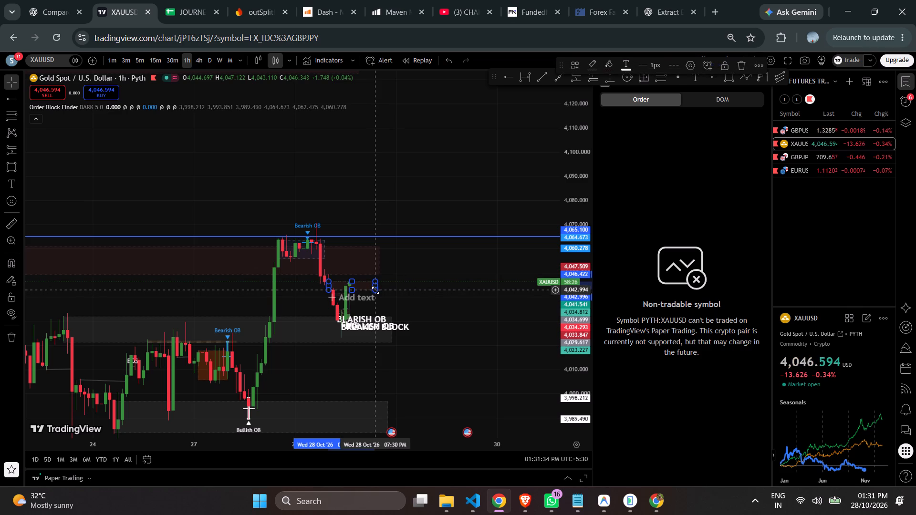
pyautogui.press('Delete')
# Resize the large BEARISH OB rectangle so its lower-left corner sits at about 4,045.21 on the 22 Oct 07:30 PM candle.
pyautogui.scroll(3, 410, 284)
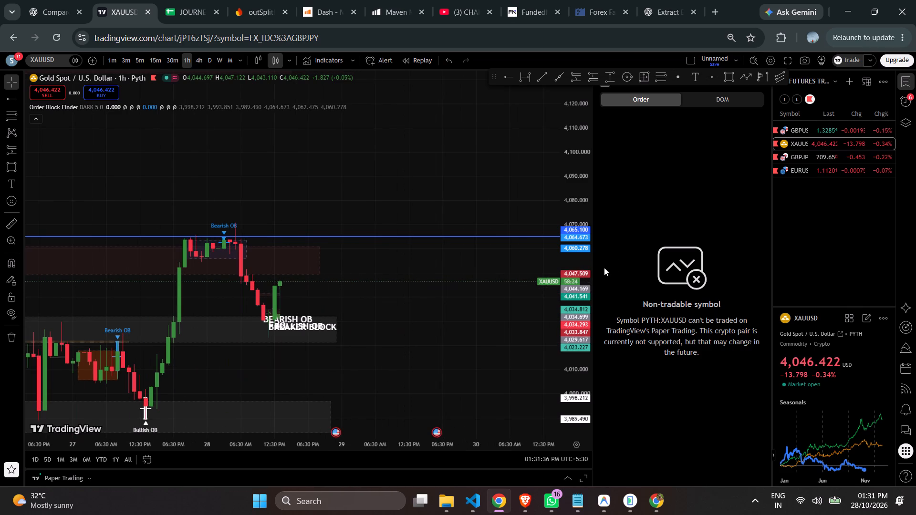
pyautogui.moveTo(574, 268); pyautogui.dragTo(557, 155)
pyautogui.scroll(1, 515, 177)
pyautogui.moveTo(357, 153); pyautogui.dragTo(495, 152)
pyautogui.scroll(-1, 498, 194)
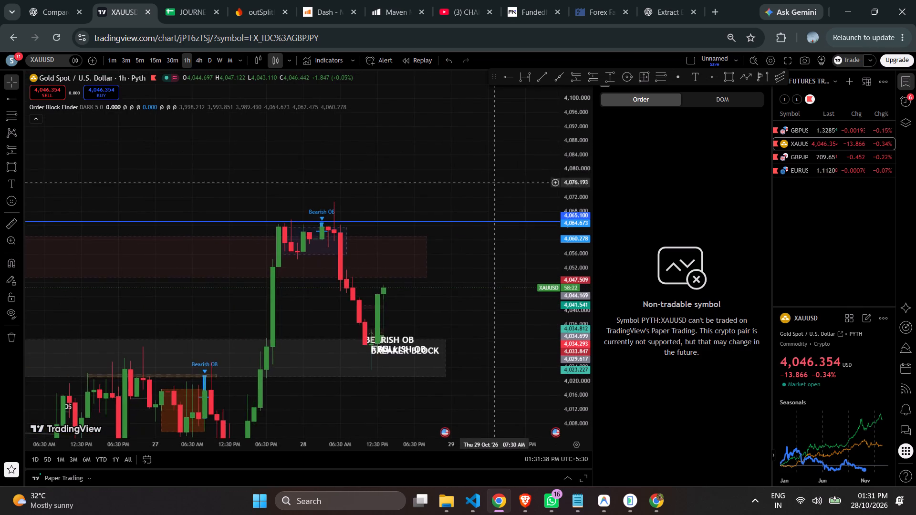
pyautogui.scroll(-3, 499, 197)
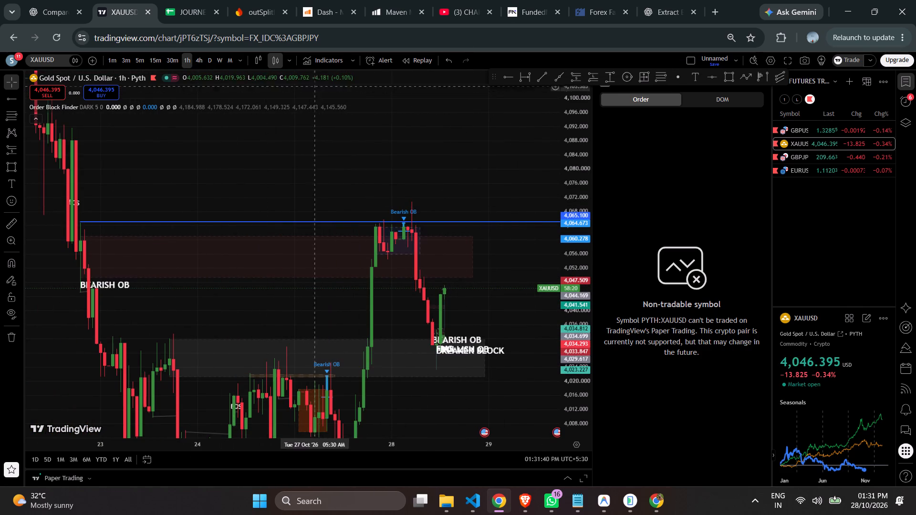
pyautogui.click(61, 292)
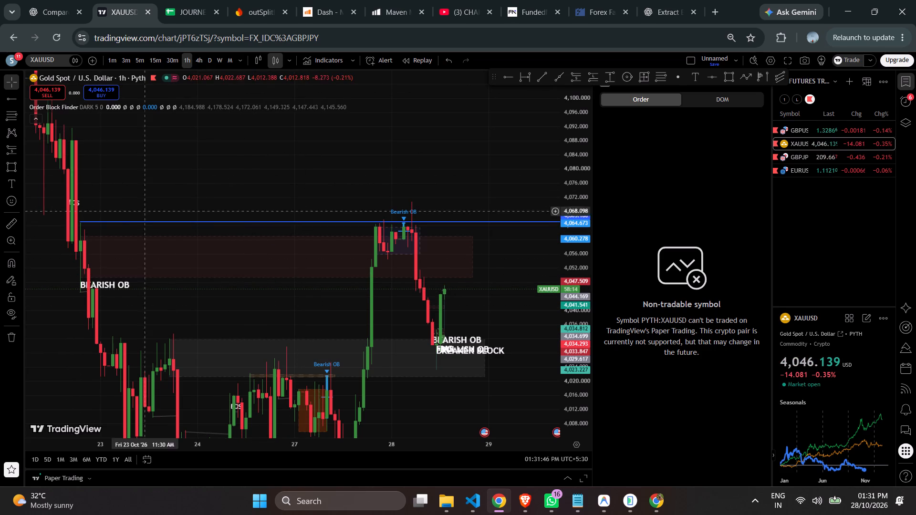
pyautogui.moveTo(81, 277); pyautogui.dragTo(77, 290)
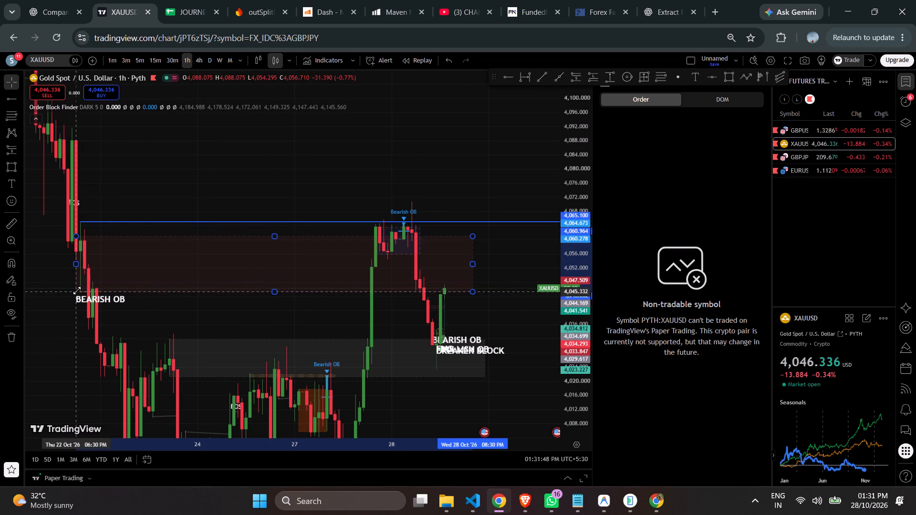
pyautogui.moveTo(77, 290); pyautogui.dragTo(79, 292)
# Examine the enlarged bearish zone against current price and the short position on the 1-hour and 15-minute charts.
pyautogui.scroll(5, 245, 220)
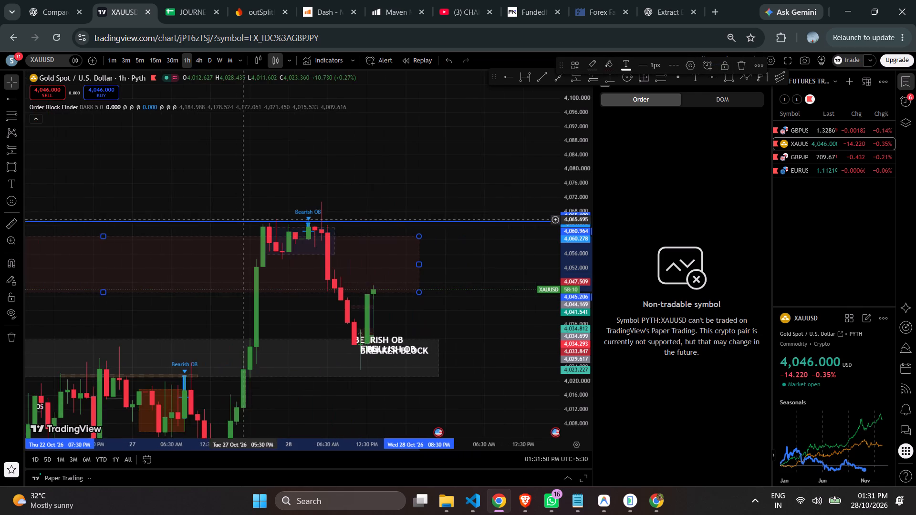
pyautogui.scroll(4, 246, 219)
pyautogui.moveTo(375, 204); pyautogui.dragTo(407, 159)
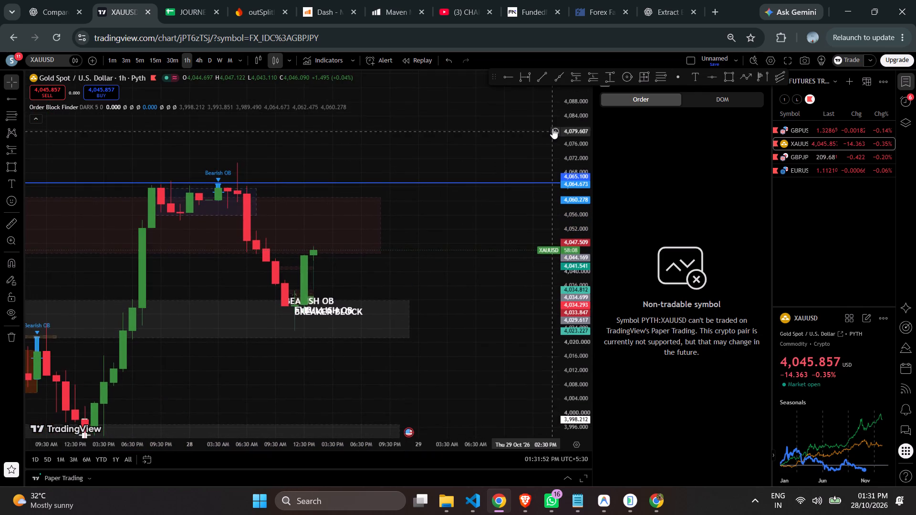
pyautogui.moveTo(575, 135); pyautogui.dragTo(583, 160)
pyautogui.click(159, 61)
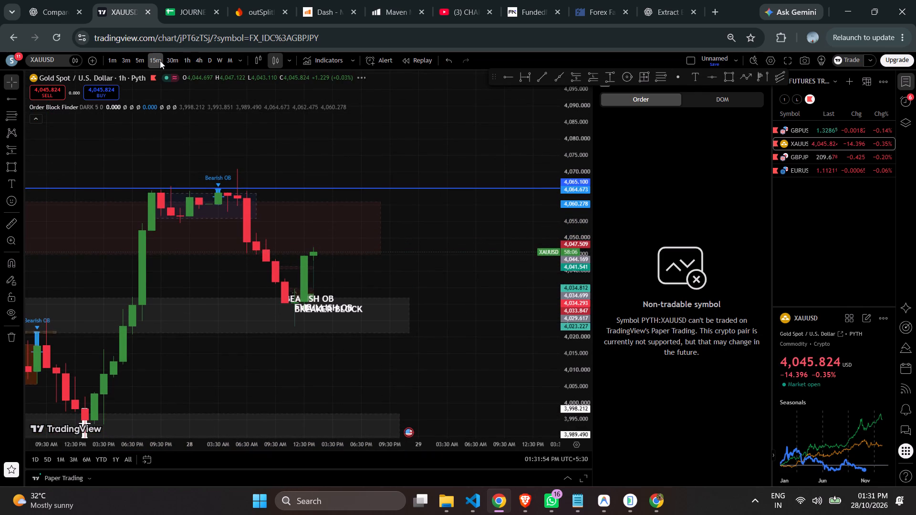
pyautogui.scroll(-3, 261, 88)
pyautogui.moveTo(579, 278); pyautogui.dragTo(560, 237)
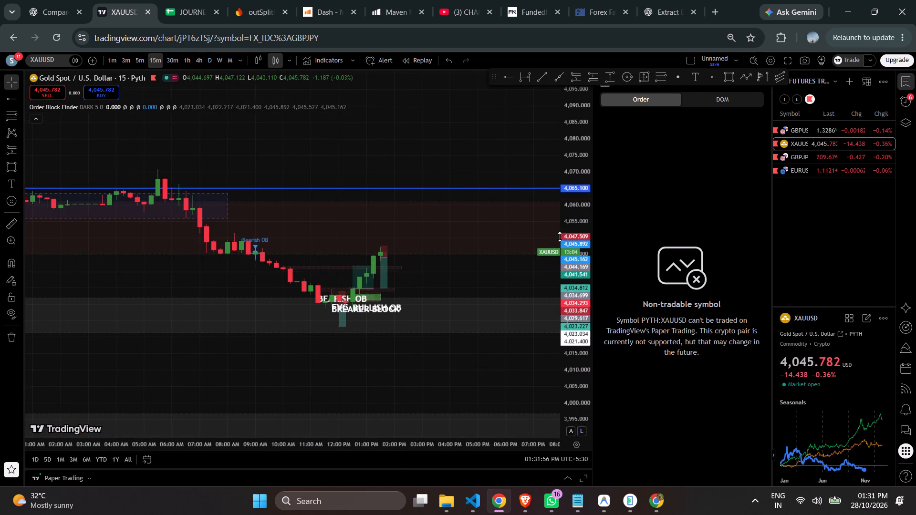
pyautogui.moveTo(560, 237); pyautogui.dragTo(526, 124)
pyautogui.scroll(-2, 511, 224)
pyautogui.moveTo(468, 290); pyautogui.dragTo(396, 190)
pyautogui.scroll(1, 400, 192)
pyautogui.scroll(-1, 400, 192)
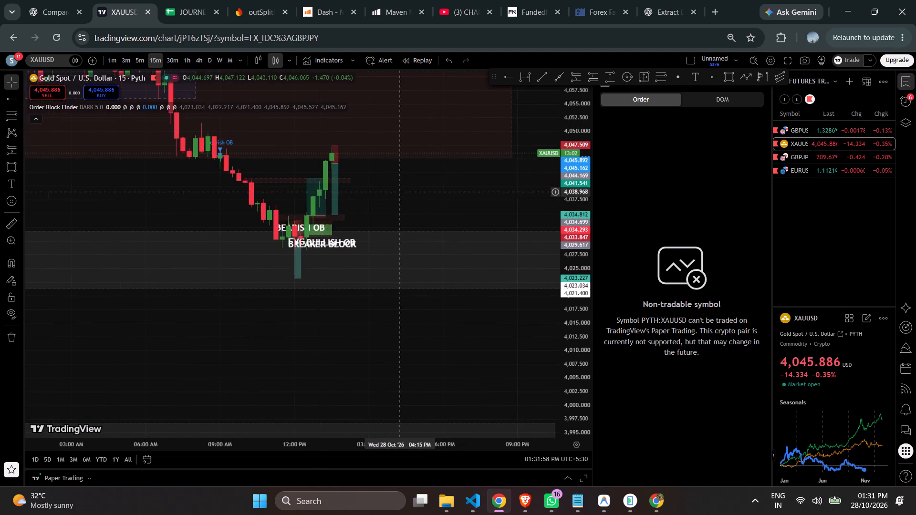
pyautogui.moveTo(570, 229); pyautogui.dragTo(534, 77)
pyautogui.scroll(4, 482, 132)
pyautogui.moveTo(449, 141); pyautogui.dragTo(580, 184)
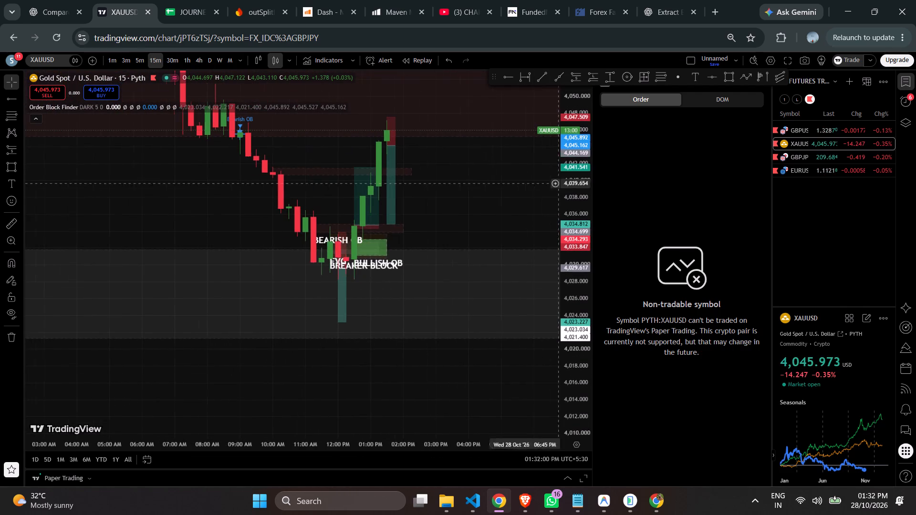
# Examine the short position's entry, stop and target against the bearish zone and nearby order blocks on the 5-minute chart.
pyautogui.click(138, 58)
pyautogui.scroll(6, 490, 204)
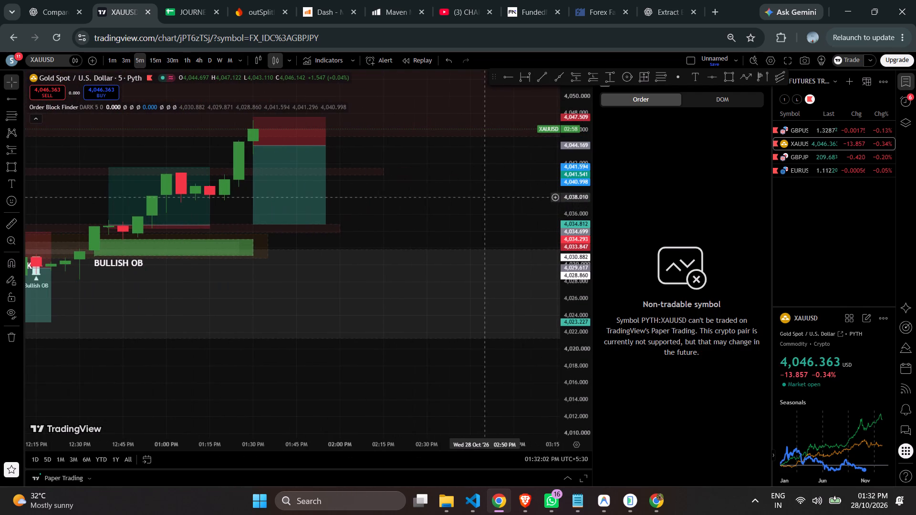
pyautogui.moveTo(560, 221); pyautogui.dragTo(522, 91)
pyautogui.scroll(-5, 468, 145)
pyautogui.moveTo(492, 151); pyautogui.dragTo(478, 223)
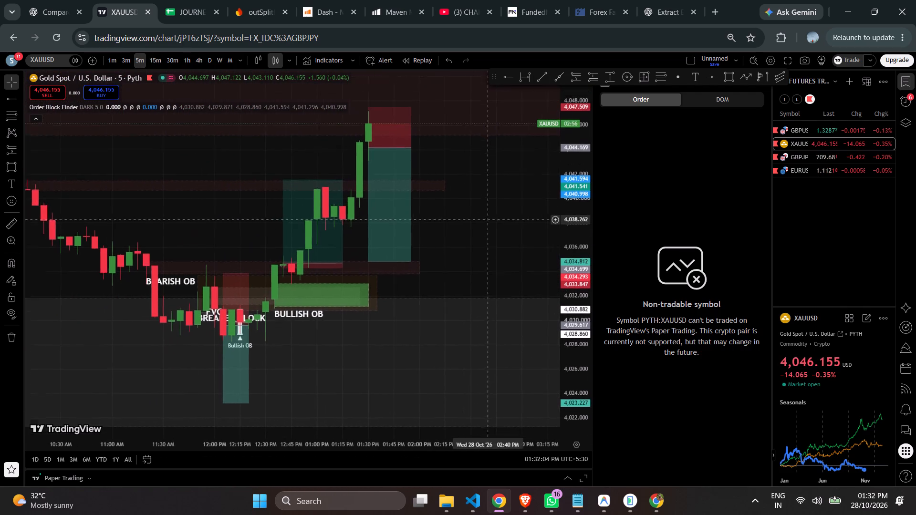
pyautogui.moveTo(478, 223); pyautogui.dragTo(432, 249)
pyautogui.scroll(-4, 441, 166)
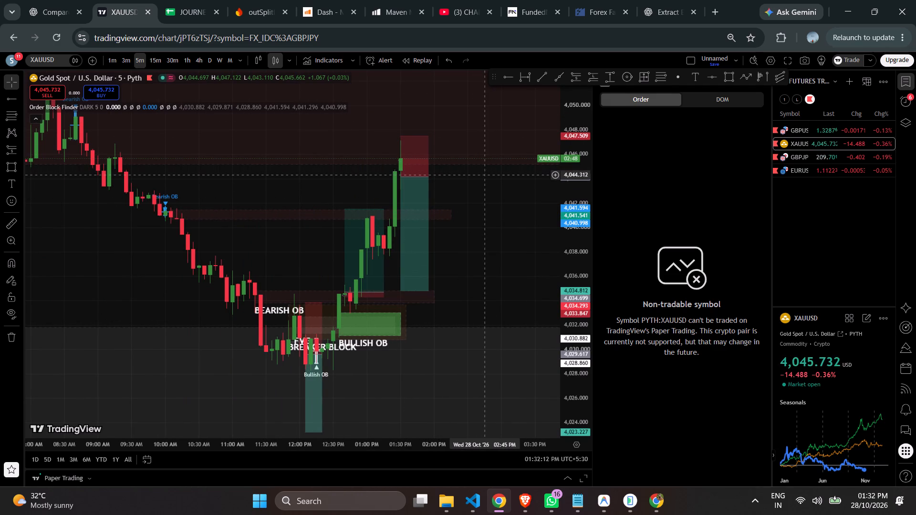
pyautogui.scroll(4, 484, 177)
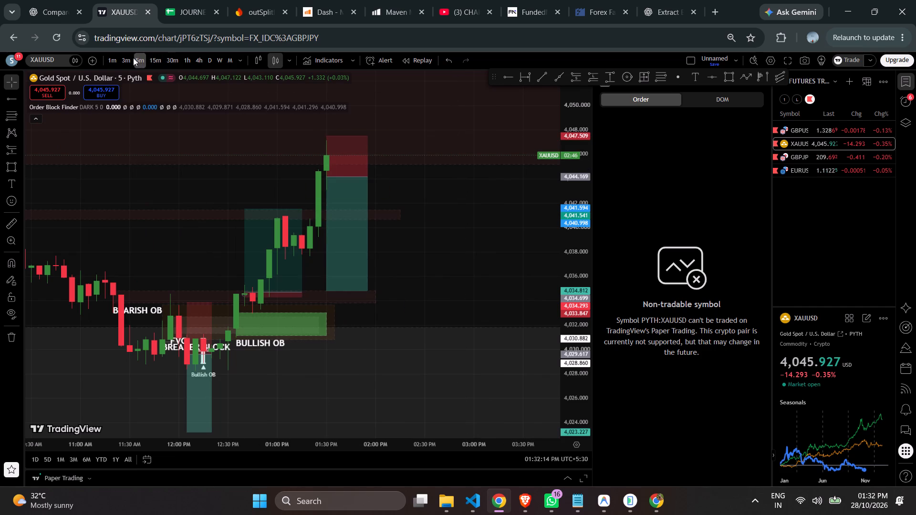
# Inspect the latest candles around the short position's entry and stop on the 1-minute chart.
pyautogui.click(129, 57)
pyautogui.click(112, 61)
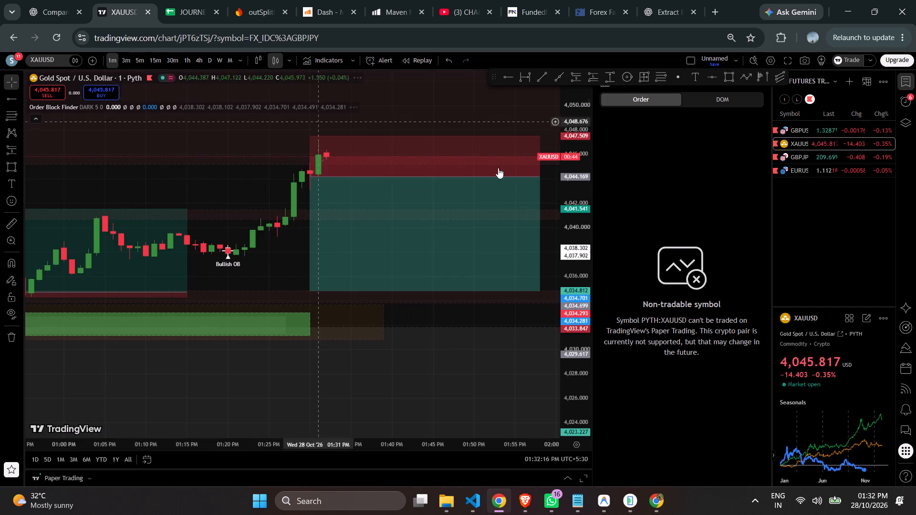
pyautogui.moveTo(579, 239); pyautogui.dragTo(563, 131)
pyautogui.scroll(-3, 244, 174)
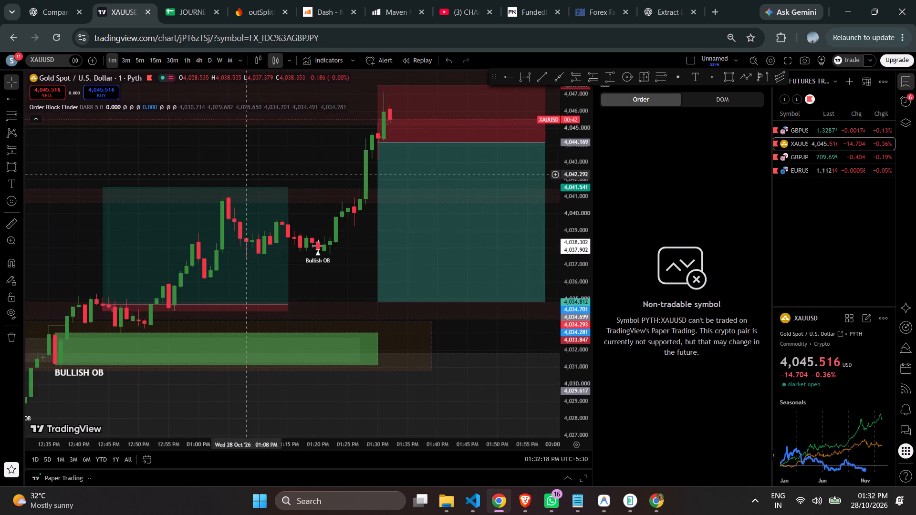
pyautogui.scroll(1, 273, 182)
pyautogui.moveTo(290, 176); pyautogui.dragTo(248, 227)
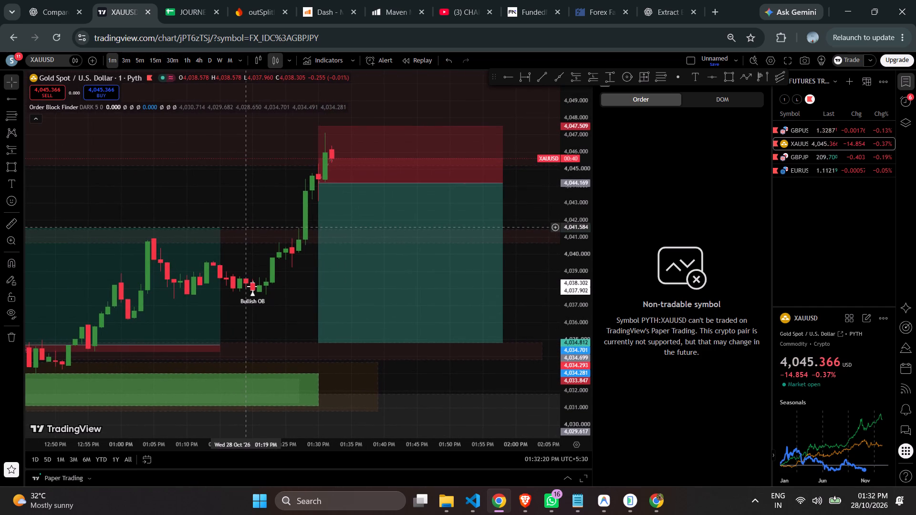
pyautogui.moveTo(580, 149); pyautogui.dragTo(563, 260)
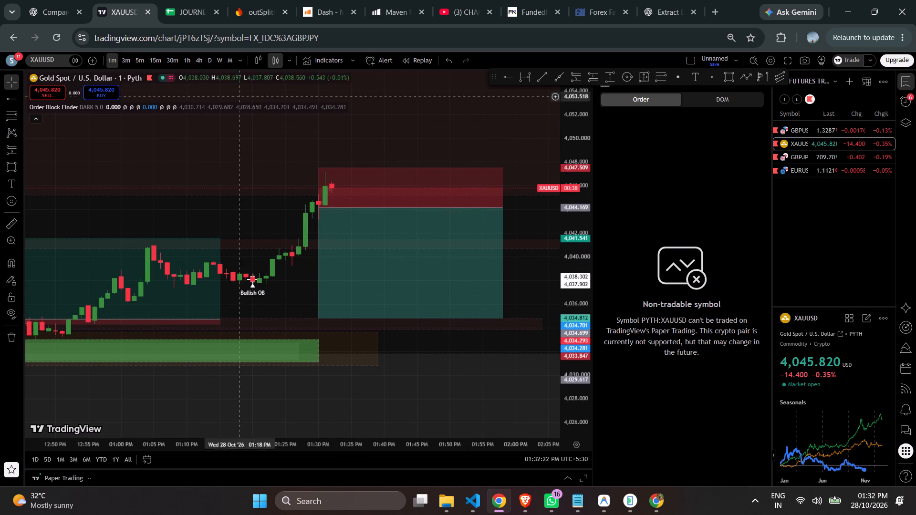
# Review the bearish zone, the 4,065.10 line and the wider price swings on the 15-minute and 1-hour charts.
pyautogui.click(187, 61)
pyautogui.click(155, 60)
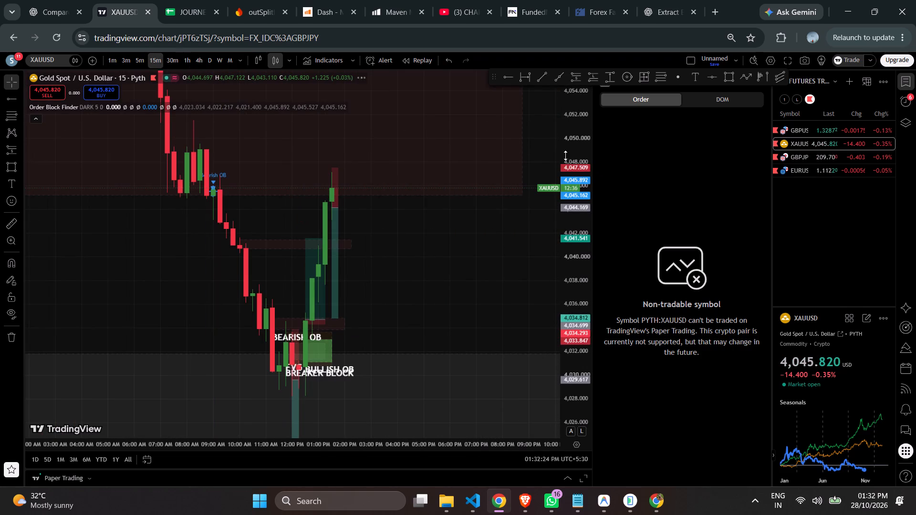
pyautogui.moveTo(577, 146); pyautogui.dragTo(572, 366)
pyautogui.scroll(-5, 415, 188)
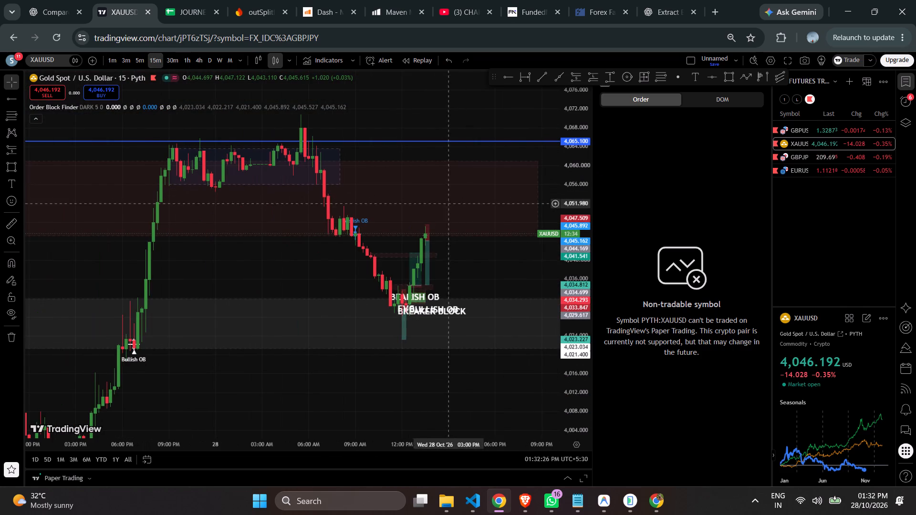
pyautogui.scroll(-5, 474, 218)
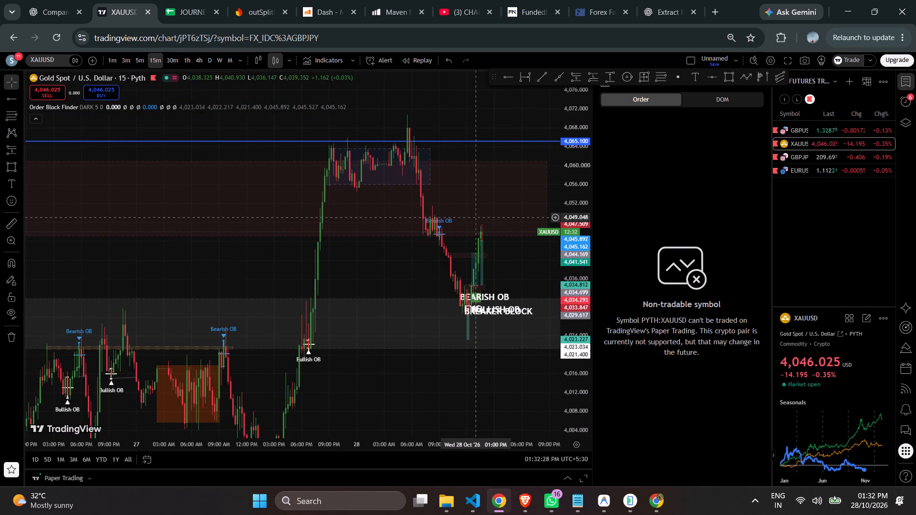
pyautogui.click(185, 58)
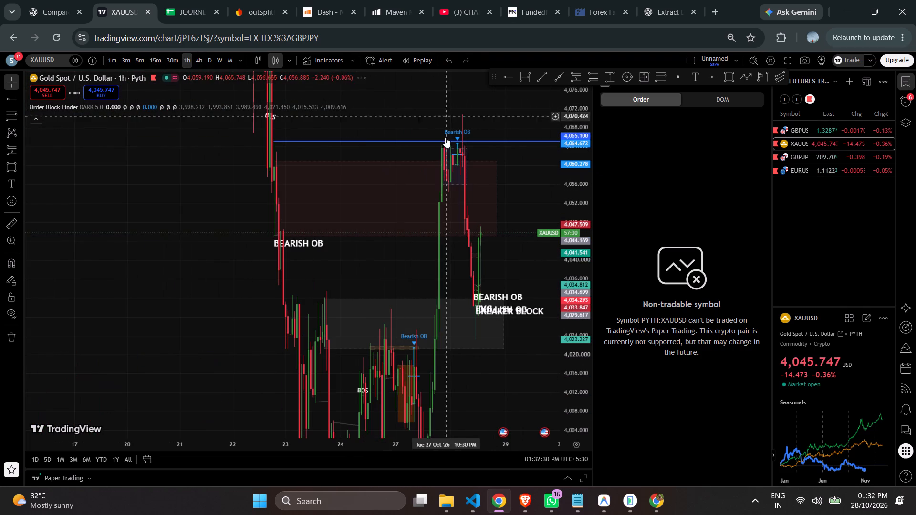
pyautogui.moveTo(582, 154); pyautogui.dragTo(563, 376)
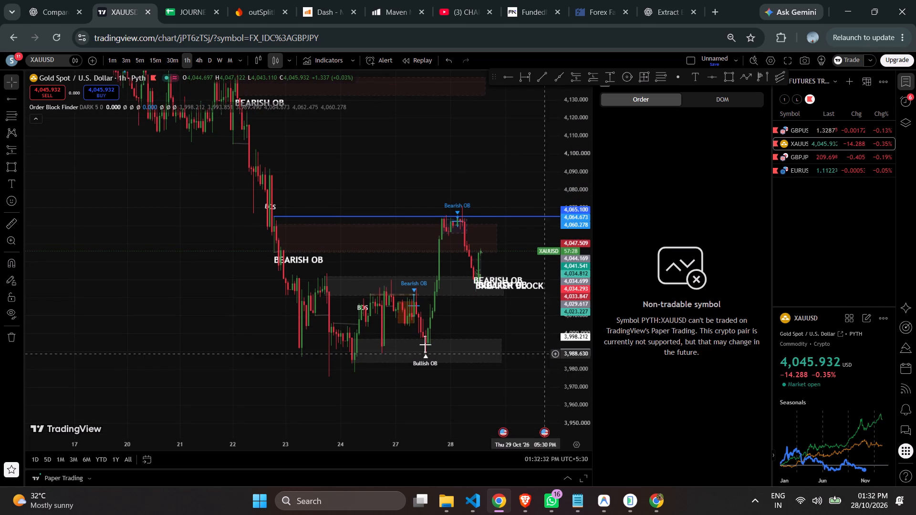
pyautogui.scroll(2, 479, 325)
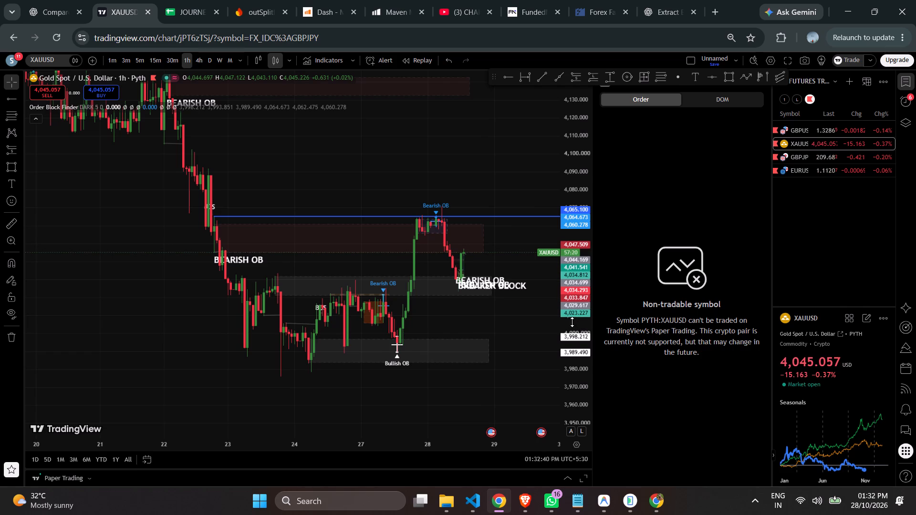
pyautogui.scroll(11, 572, 321)
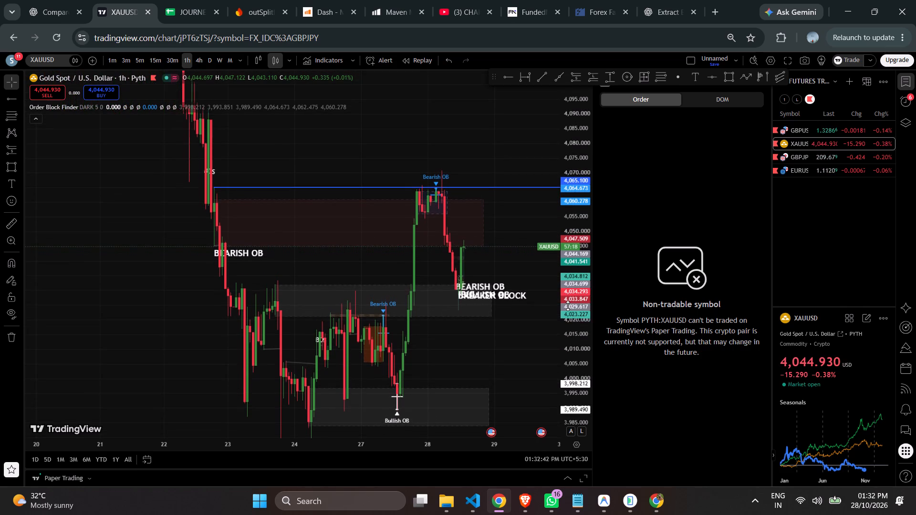
pyautogui.scroll(8, 567, 303)
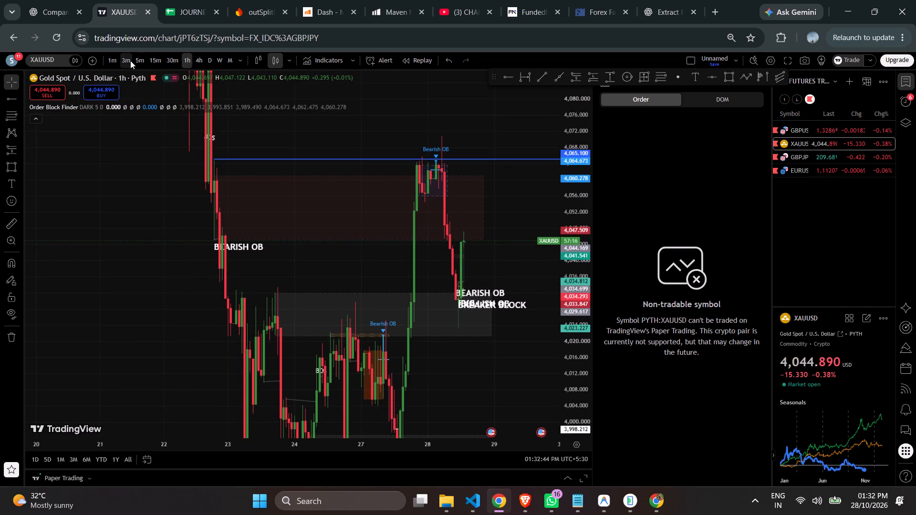
# Recheck live price against the short position's entry, stop and target on the 5-minute and 3-minute charts.
pyautogui.click(137, 57)
pyautogui.scroll(3, 240, 143)
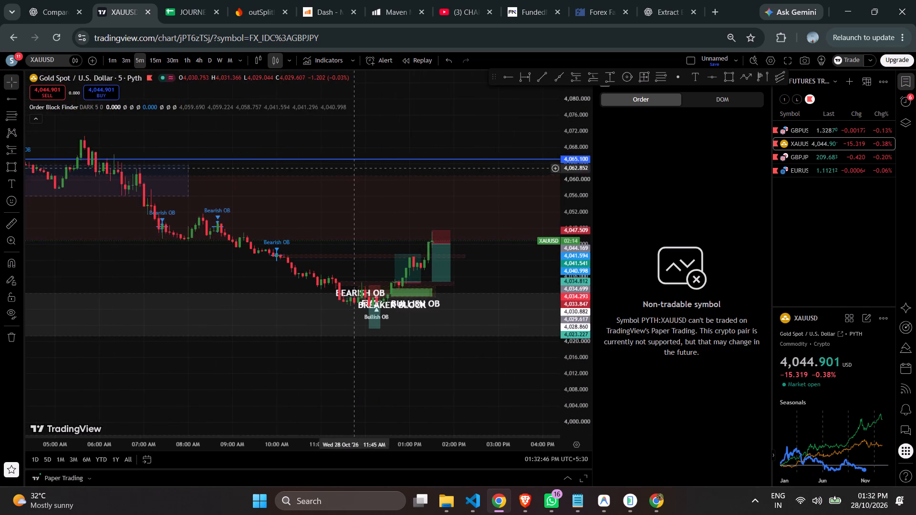
pyautogui.scroll(2, 359, 170)
pyautogui.moveTo(577, 288); pyautogui.dragTo(552, 155)
pyautogui.scroll(4, 544, 250)
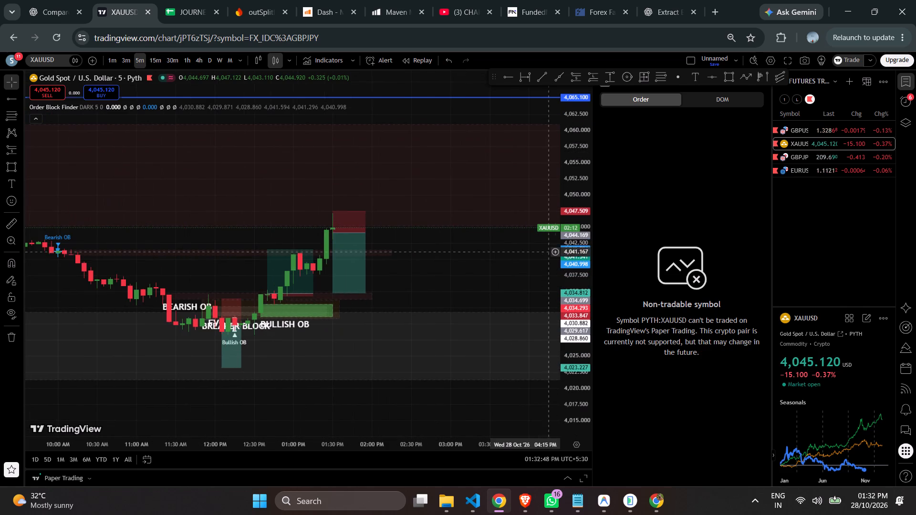
pyautogui.moveTo(575, 298); pyautogui.dragTo(558, 76)
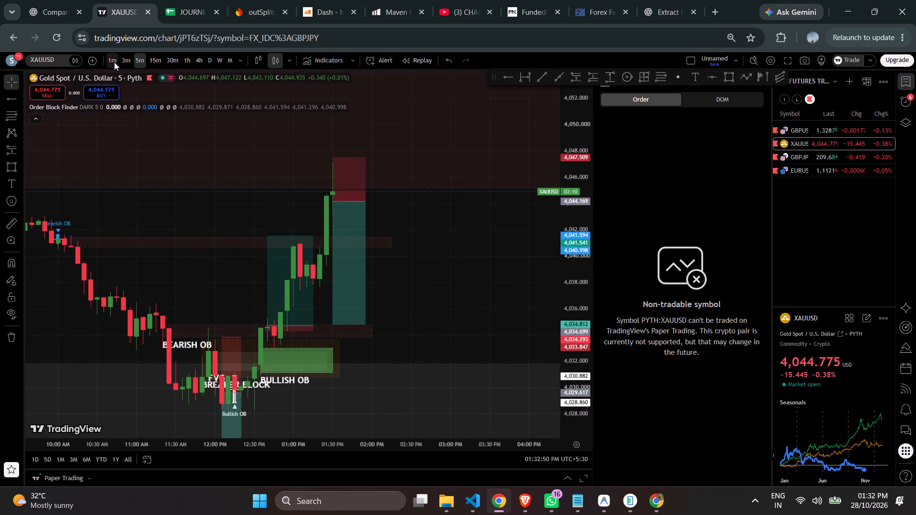
pyautogui.click(125, 59)
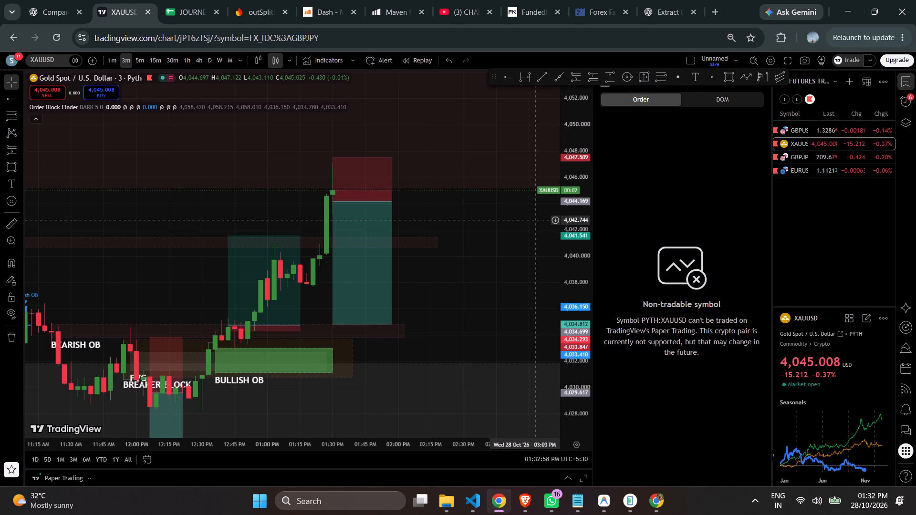
# Recheck live price against the short position and the overhead bearish zone on the 1-minute, 5-minute and 3-minute charts.
pyautogui.click(109, 62)
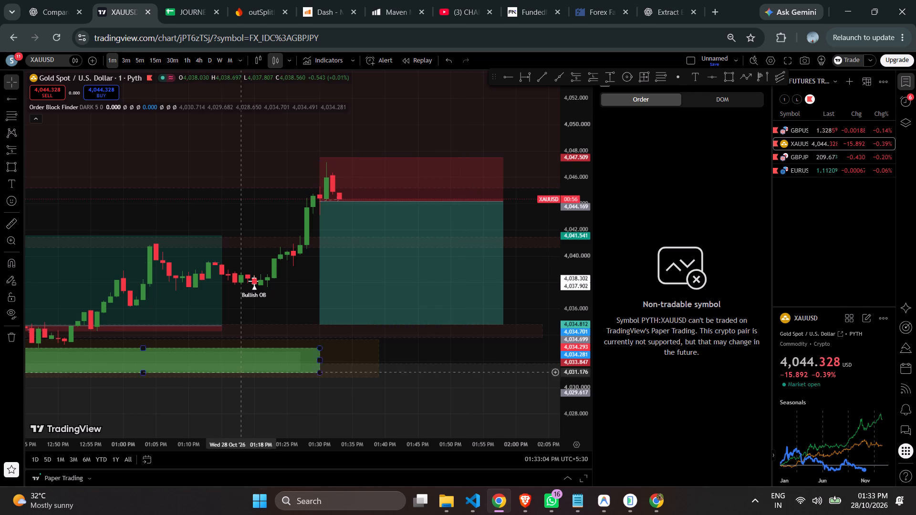
pyautogui.moveTo(569, 241); pyautogui.dragTo(570, 208)
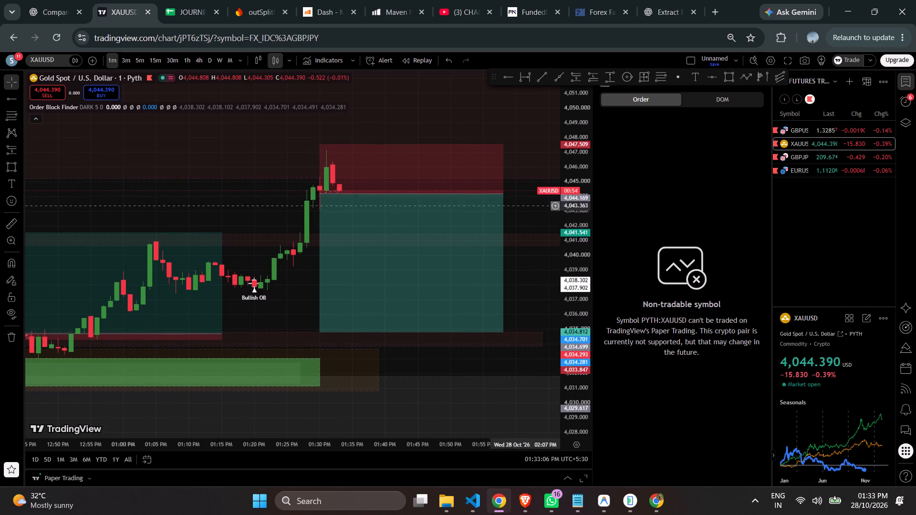
pyautogui.moveTo(519, 207); pyautogui.dragTo(459, 326)
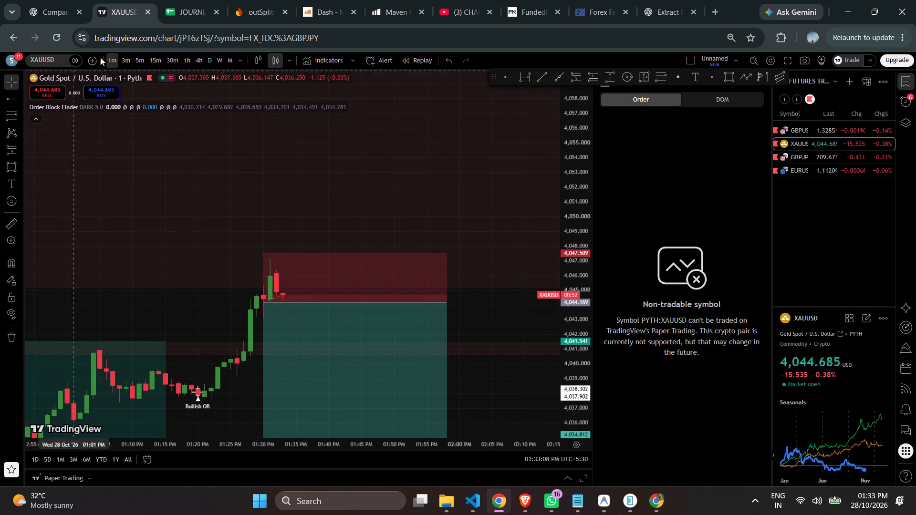
pyautogui.click(139, 60)
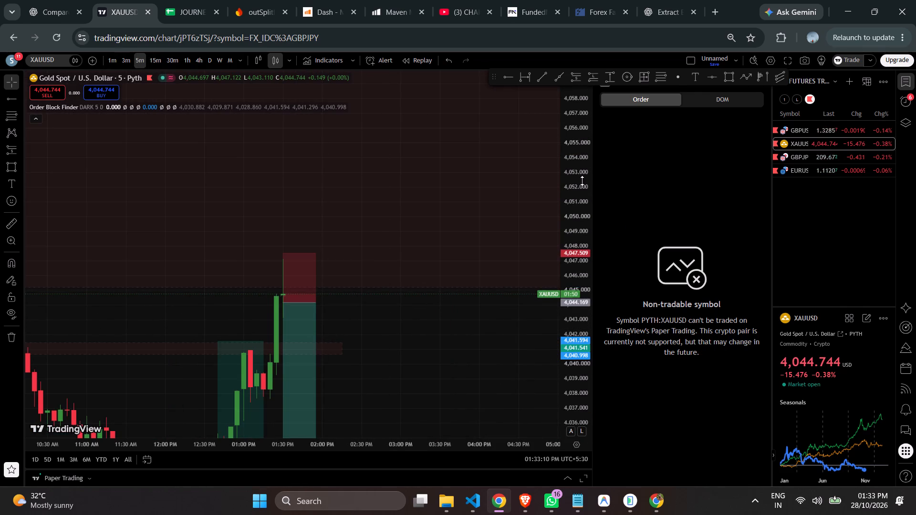
pyautogui.moveTo(581, 181); pyautogui.dragTo(546, 351)
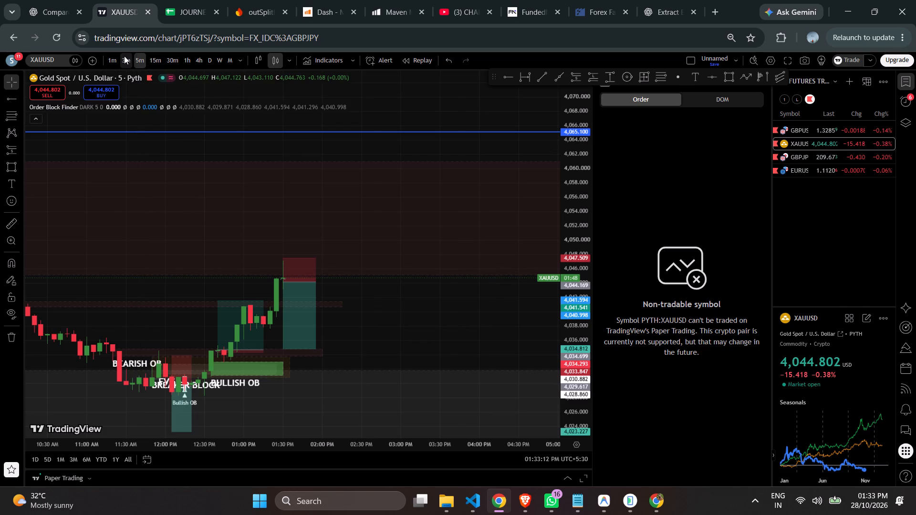
pyautogui.click(124, 56)
pyautogui.moveTo(557, 181); pyautogui.dragTo(562, 244)
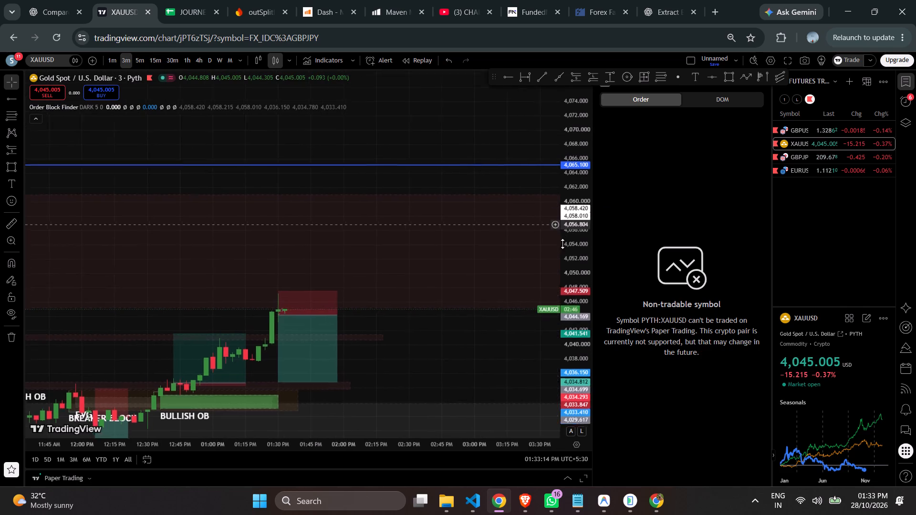
pyautogui.moveTo(562, 244); pyautogui.dragTo(568, 278)
pyautogui.scroll(-9, 547, 244)
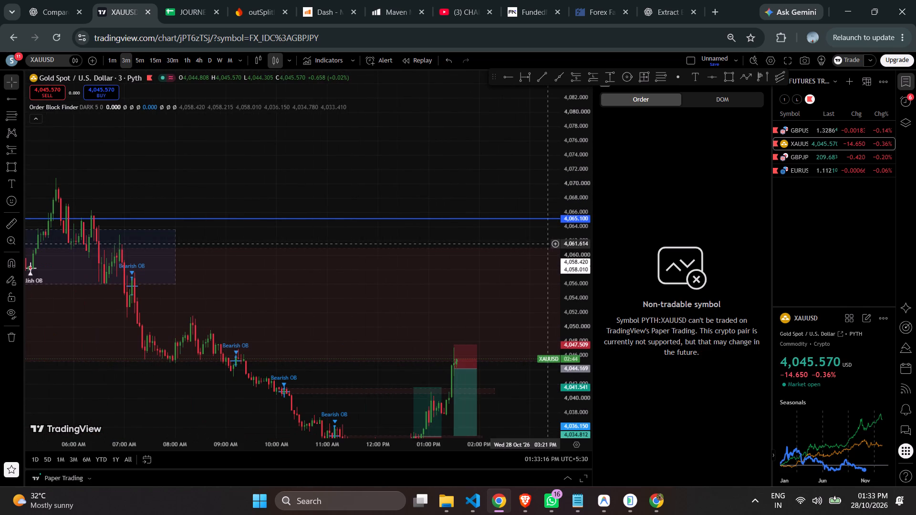
pyautogui.moveTo(506, 388); pyautogui.dragTo(439, 348)
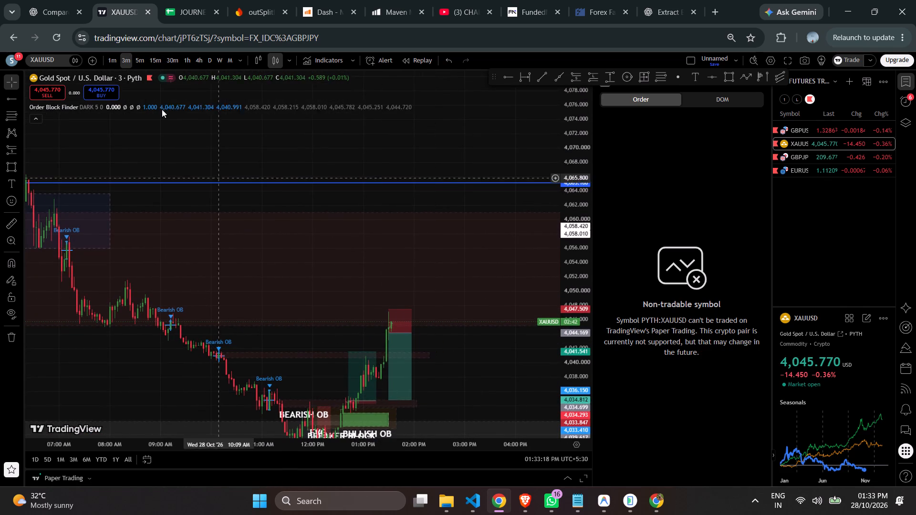
# On the 1-hour chart, shorten the large bearish zone so its right edge ends at about 6:30 PM on 27 Oct.
pyautogui.click(189, 66)
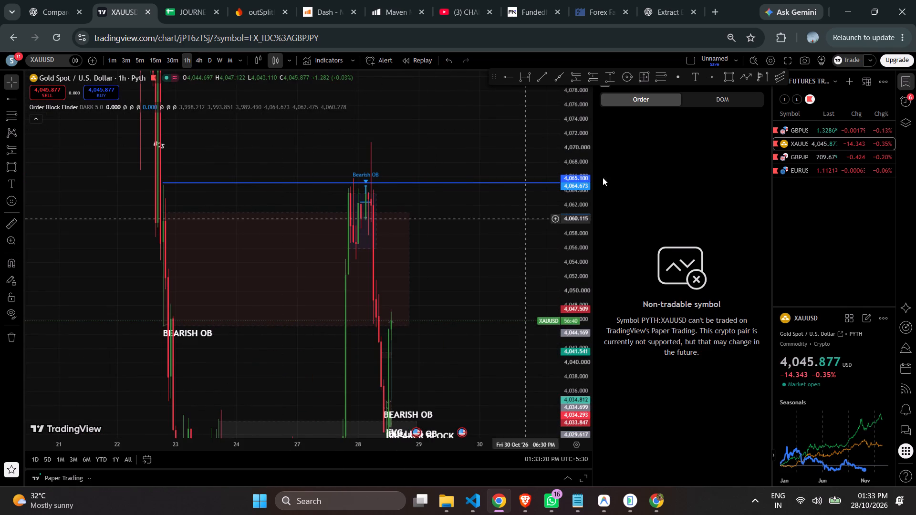
pyautogui.moveTo(566, 156); pyautogui.dragTo(569, 361)
pyautogui.scroll(3, 467, 303)
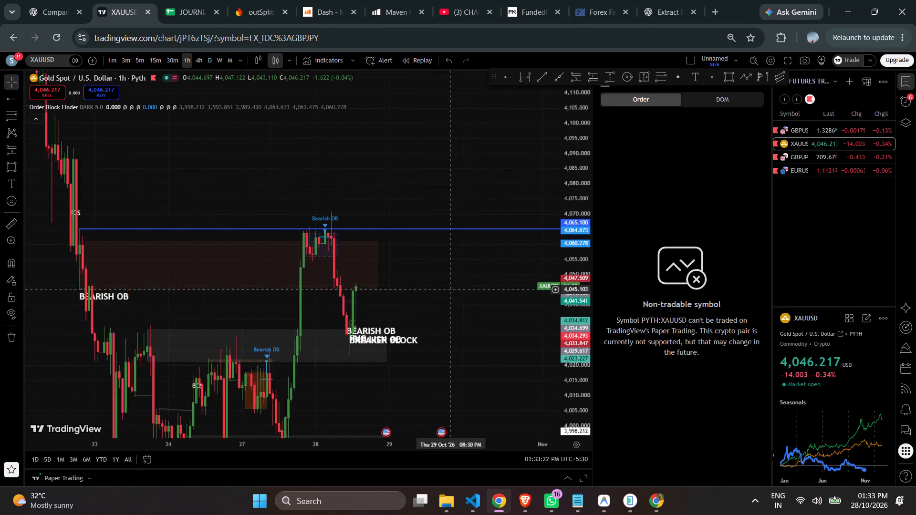
pyautogui.scroll(2, 452, 289)
pyautogui.moveTo(388, 290); pyautogui.dragTo(372, 305)
pyautogui.scroll(4, 372, 305)
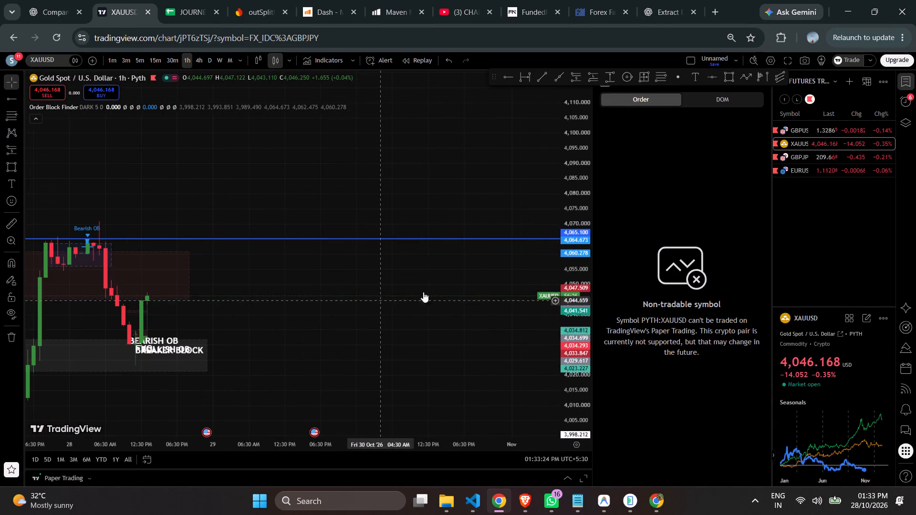
pyautogui.scroll(3, 422, 285)
pyautogui.moveTo(396, 284); pyautogui.dragTo(544, 329)
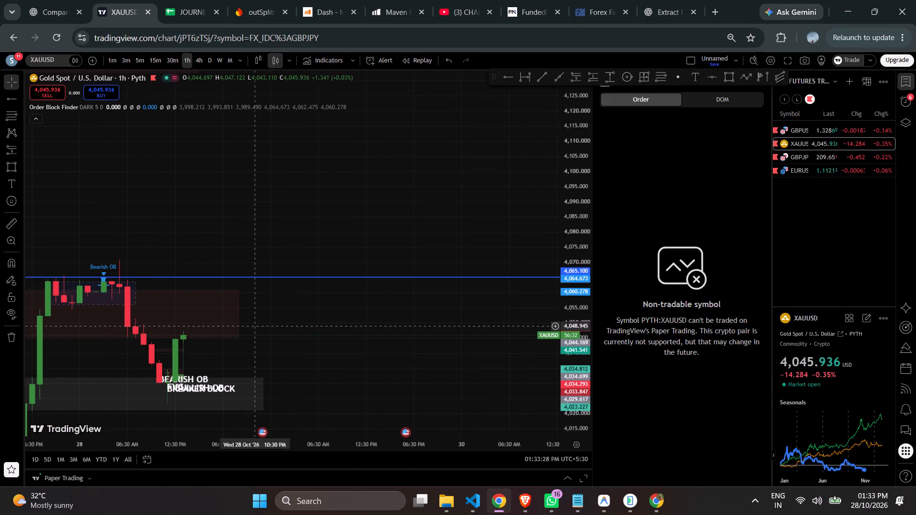
pyautogui.moveTo(239, 311); pyautogui.dragTo(28, 305)
# Draw a rectangle from the Bearish OB candle at 3:30 AM 28 Oct to 9:30 AM 29 Oct, spanning about 4,064.66 to 4,059.85.
pyautogui.scroll(1, 366, 319)
pyautogui.moveTo(578, 350); pyautogui.dragTo(570, 72)
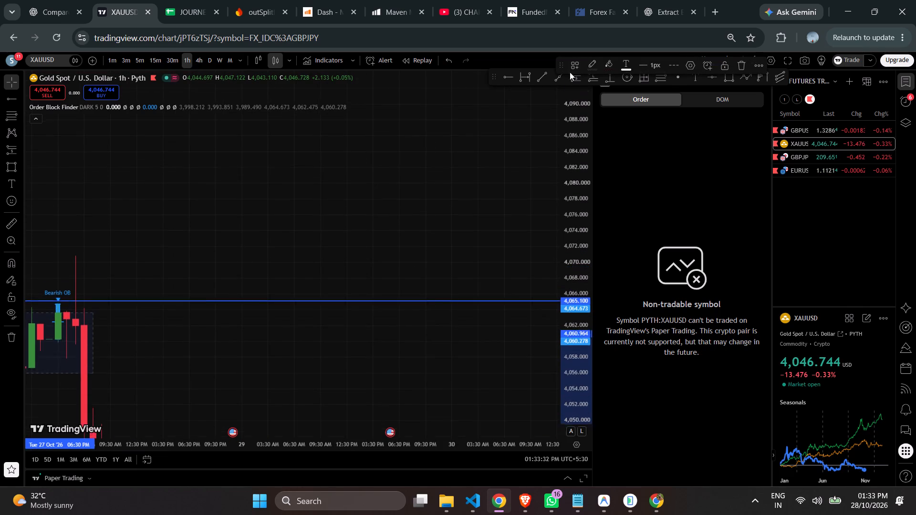
pyautogui.moveTo(570, 72); pyautogui.dragTo(569, 73)
pyautogui.moveTo(230, 342); pyautogui.dragTo(341, 370)
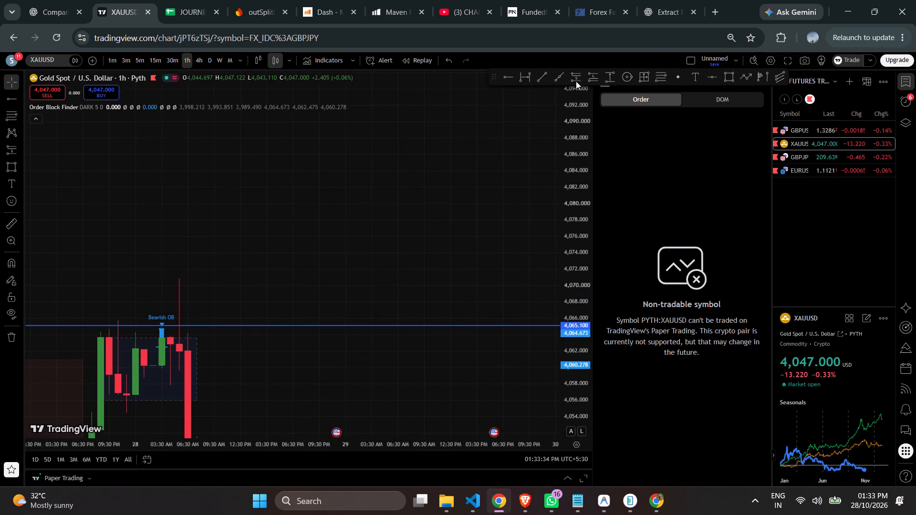
pyautogui.click(731, 76)
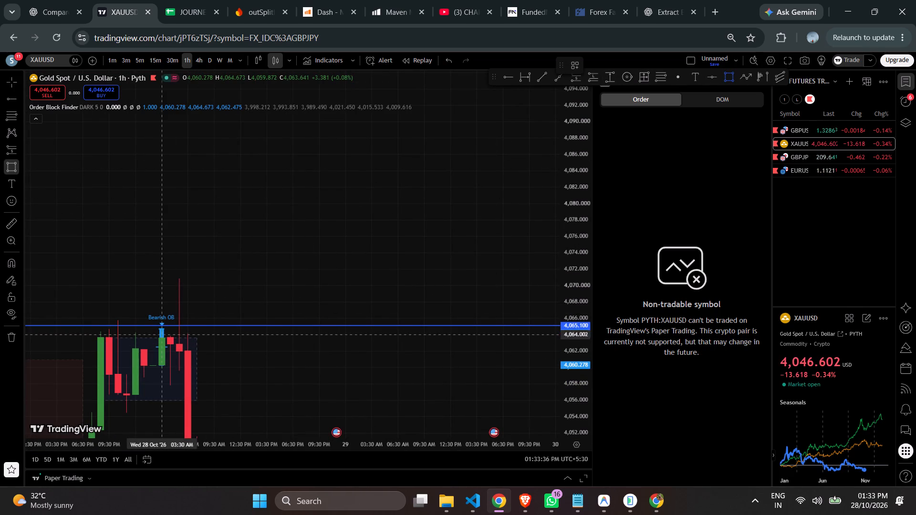
pyautogui.moveTo(160, 329); pyautogui.dragTo(289, 369)
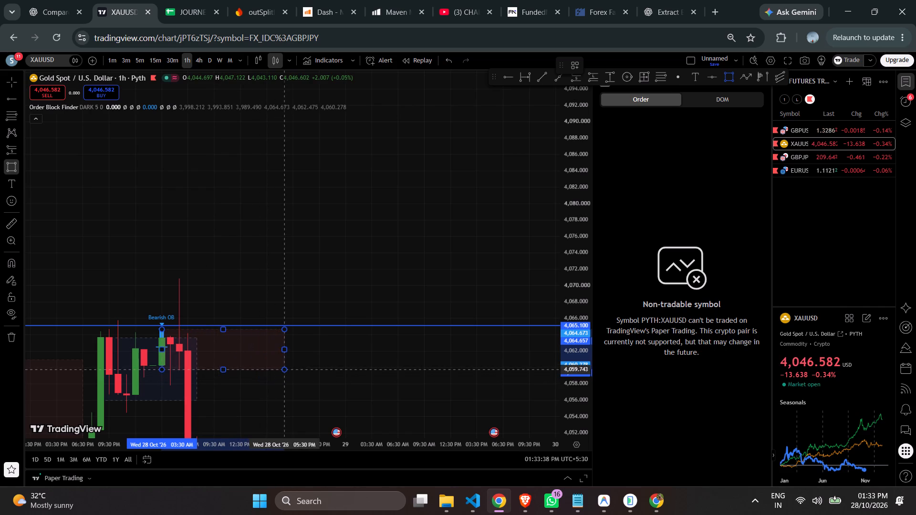
pyautogui.moveTo(289, 369); pyautogui.dragTo(425, 369)
pyautogui.click(425, 369)
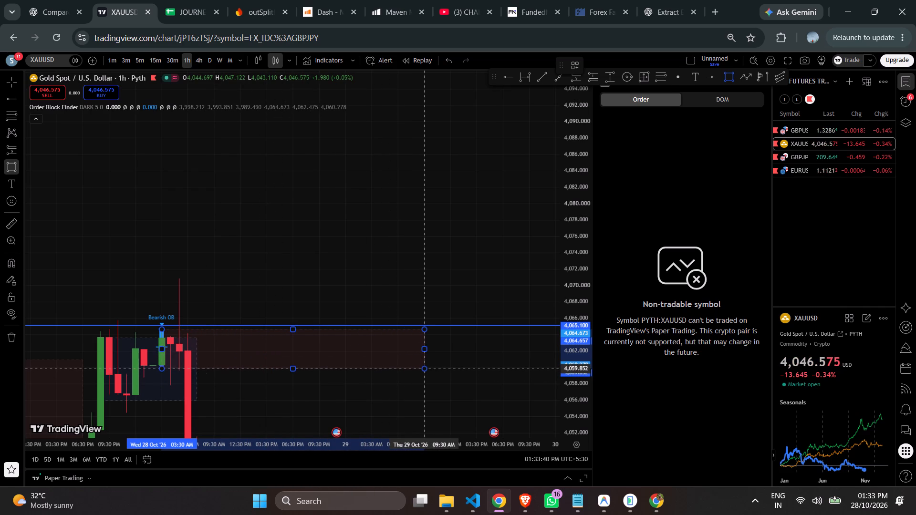
# Draw a second rectangle below it over the price gap, about 4,059.84 to 4,051.31, from 5:30 AM 28 Oct to 5:30 PM 29 Oct.
pyautogui.moveTo(572, 367); pyautogui.dragTo(548, 290)
pyautogui.moveTo(492, 409); pyautogui.dragTo(415, 202)
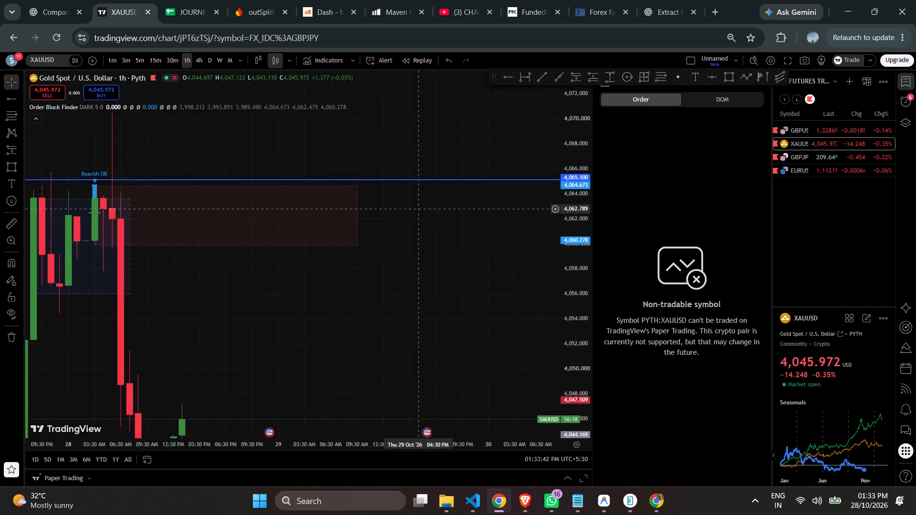
pyautogui.moveTo(415, 202); pyautogui.dragTo(415, 198)
pyautogui.moveTo(581, 196); pyautogui.dragTo(565, 373)
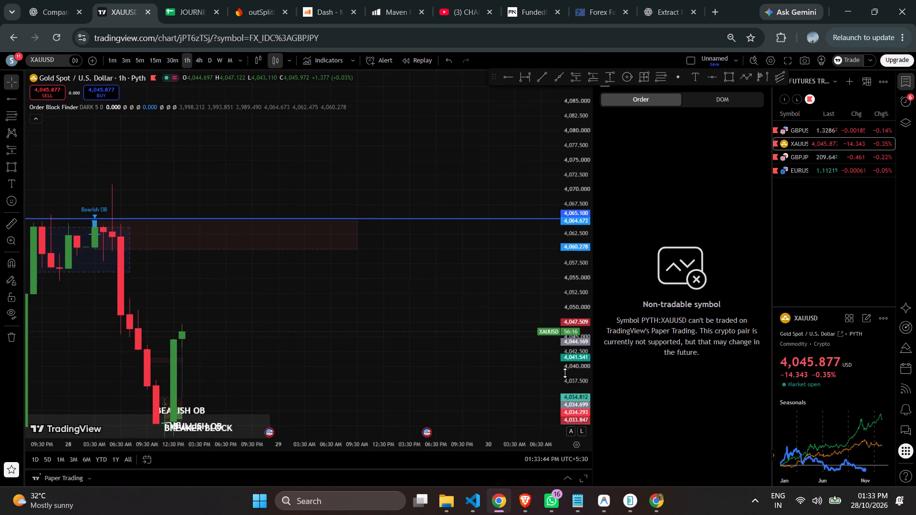
pyautogui.moveTo(565, 373); pyautogui.dragTo(564, 374)
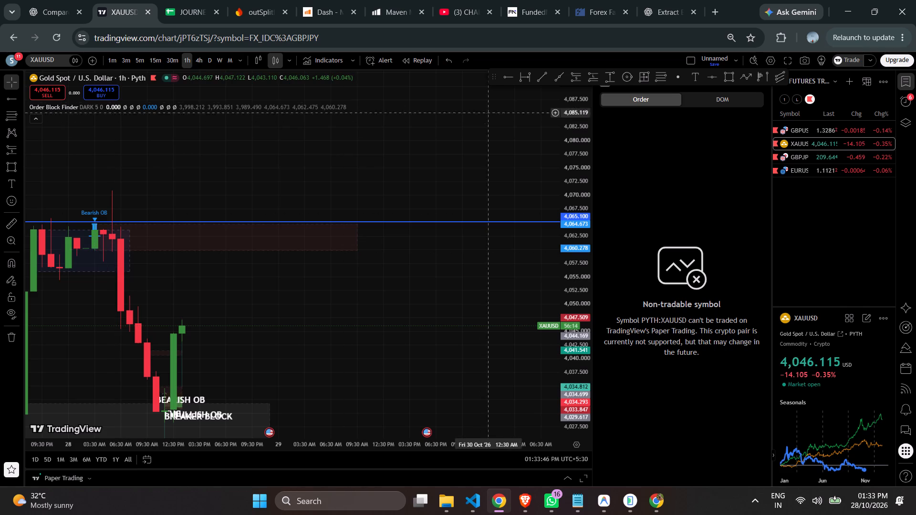
pyautogui.click(728, 75)
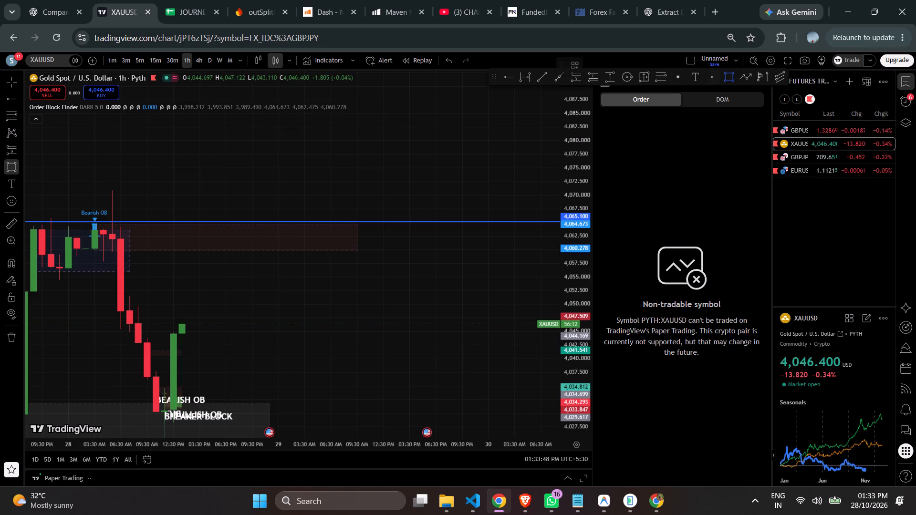
pyautogui.moveTo(111, 250); pyautogui.dragTo(179, 300)
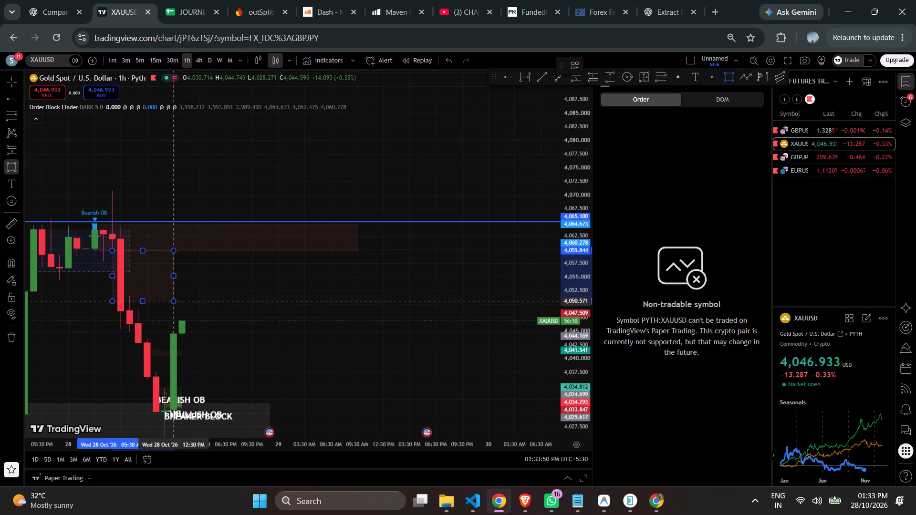
pyautogui.moveTo(179, 300); pyautogui.dragTo(313, 298)
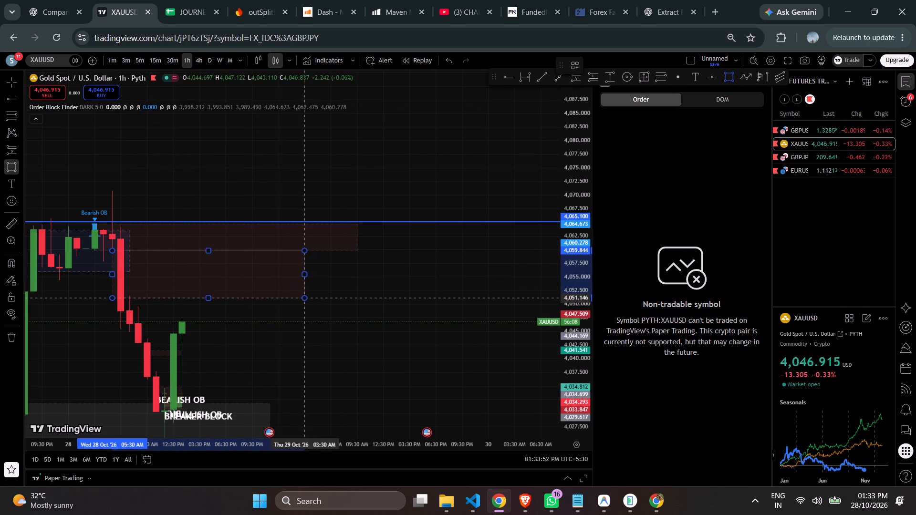
pyautogui.moveTo(313, 298); pyautogui.dragTo(421, 298)
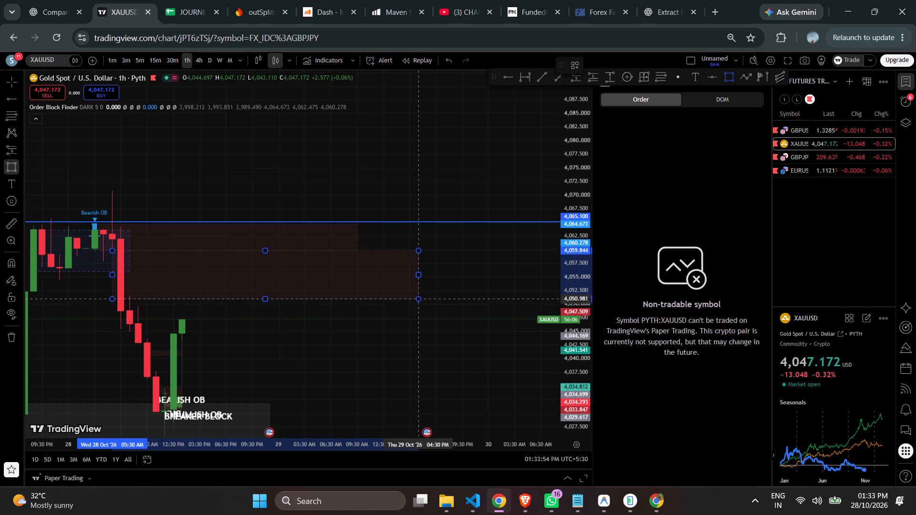
pyautogui.moveTo(421, 298); pyautogui.dragTo(425, 297)
pyautogui.click(425, 297)
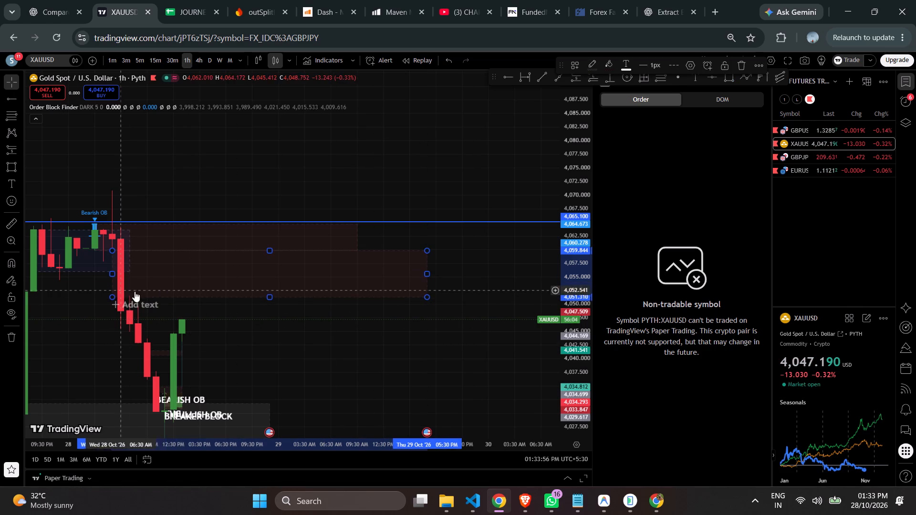
# Apply the FVG drawing template to the lower rectangle.
pyautogui.click(154, 294)
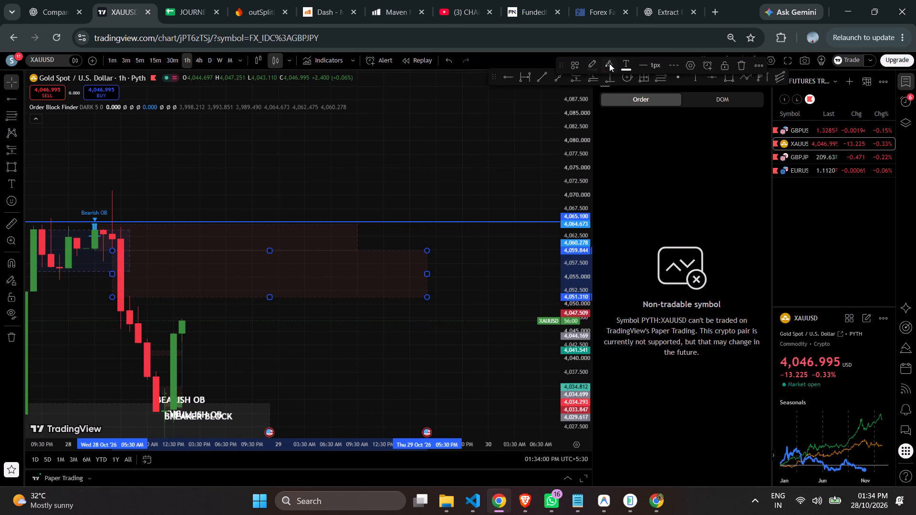
pyautogui.click(571, 61)
pyautogui.click(581, 172)
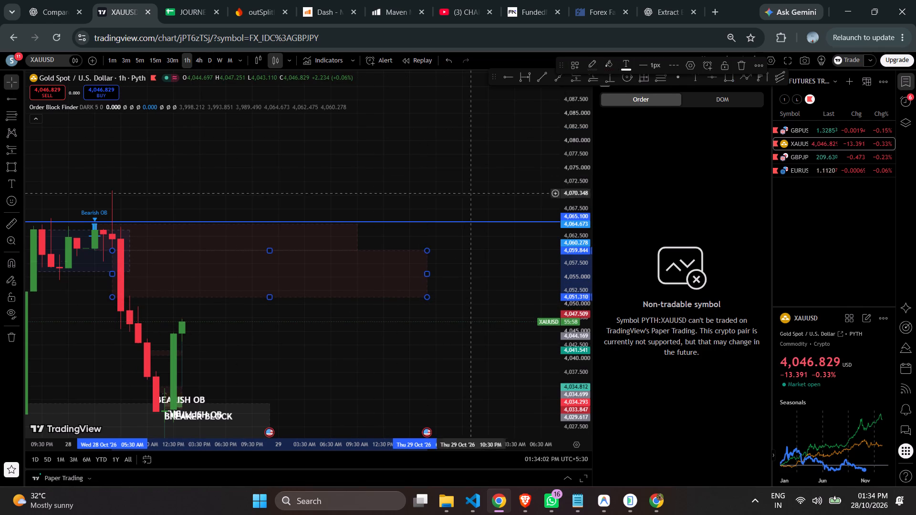
# Apply the BEARISH OB drawing template to the upper rectangle just under the 4,065.10 line.
pyautogui.click(247, 232)
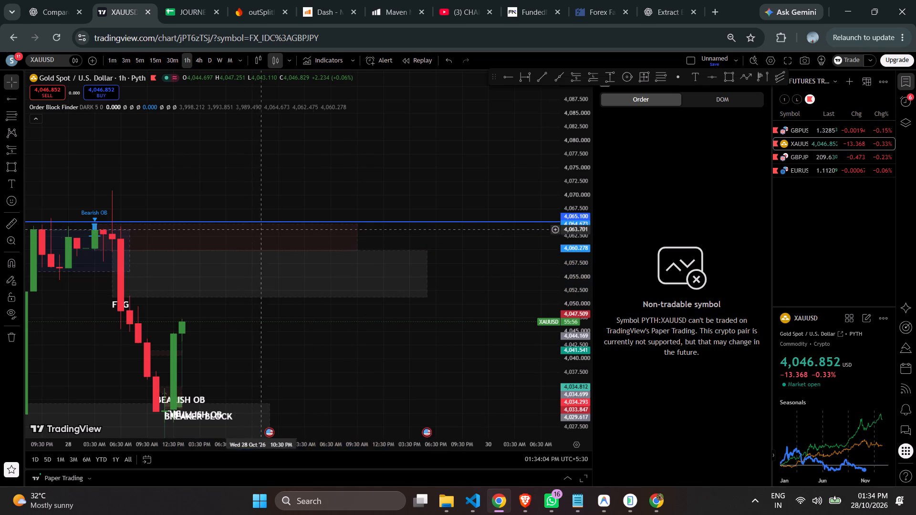
pyautogui.click(356, 238)
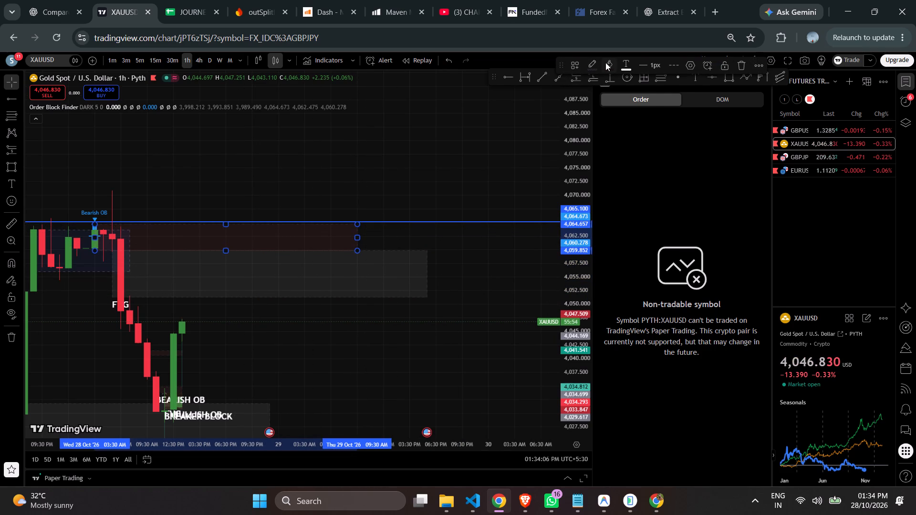
pyautogui.click(605, 62)
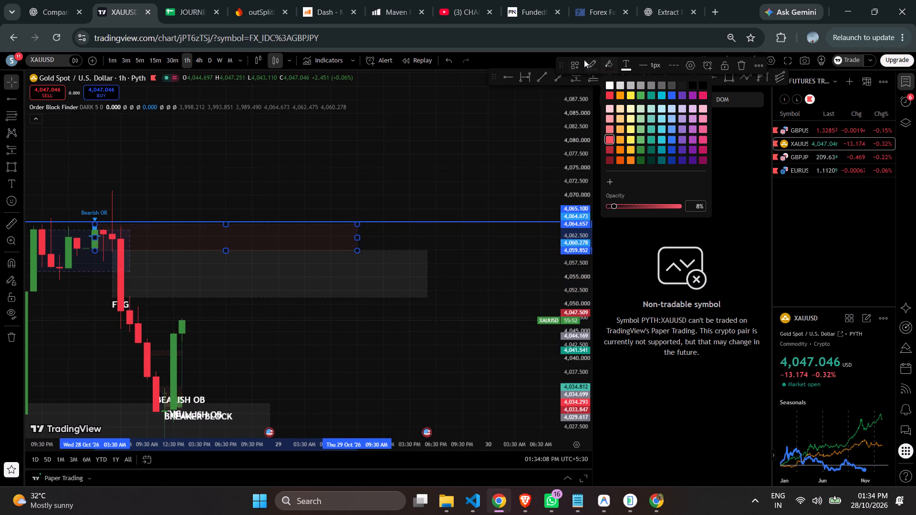
pyautogui.click(575, 62)
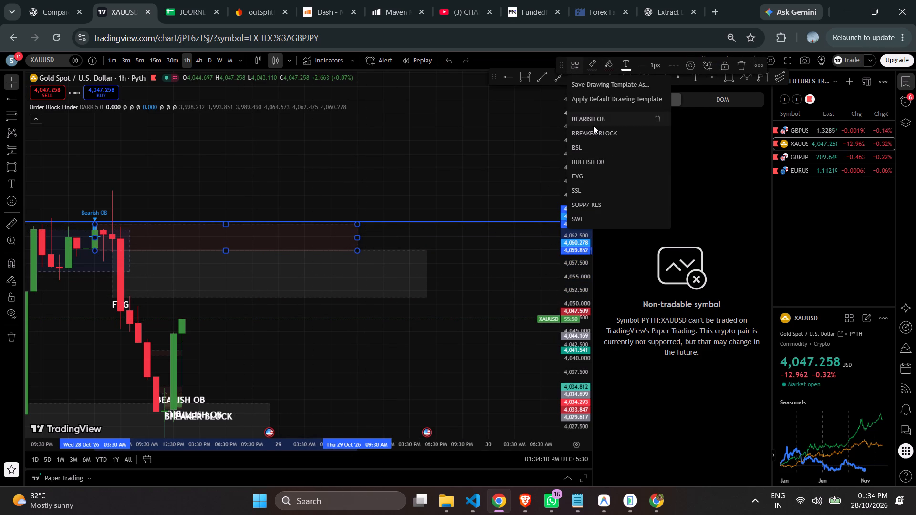
pyautogui.click(593, 123)
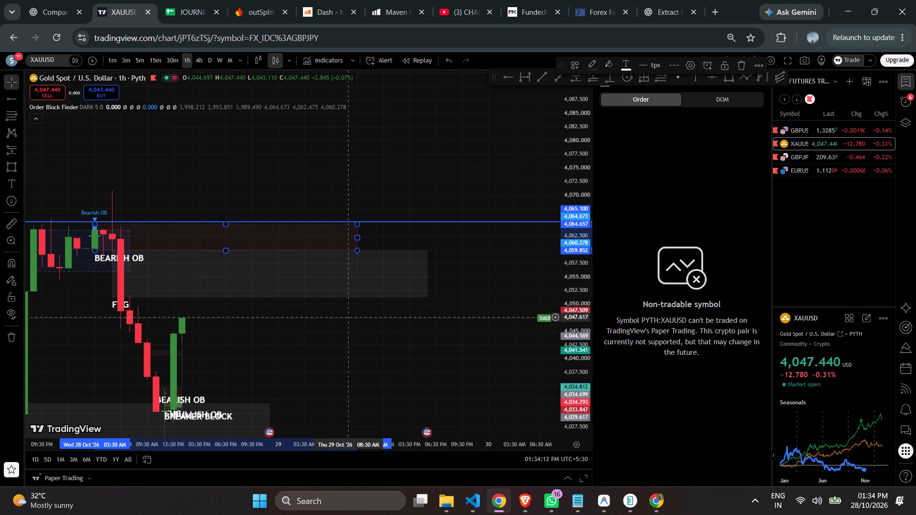
# Check live price against the short position's stop and the new FVG and bearish zones on the 5-minute and 3-minute charts.
pyautogui.scroll(-1, 324, 297)
pyautogui.scroll(2, 324, 297)
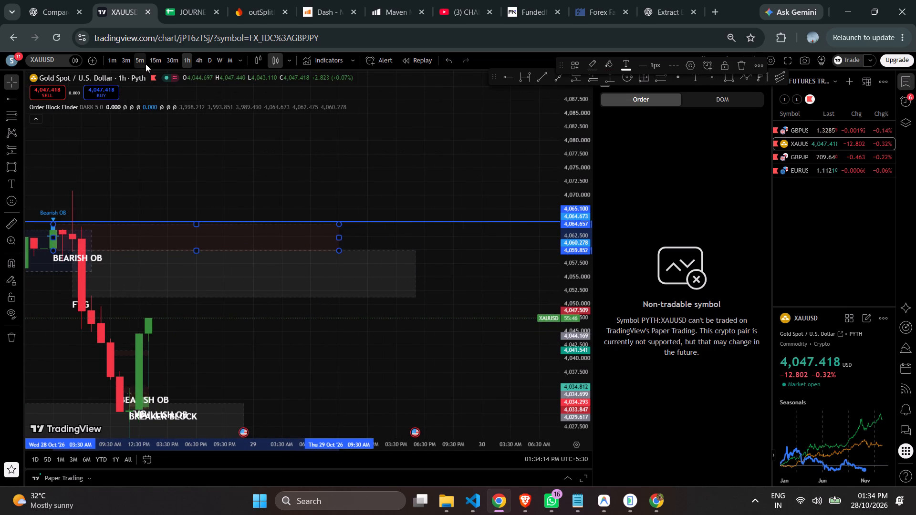
pyautogui.click(142, 60)
pyautogui.scroll(1, 146, 59)
pyautogui.scroll(-2, 147, 60)
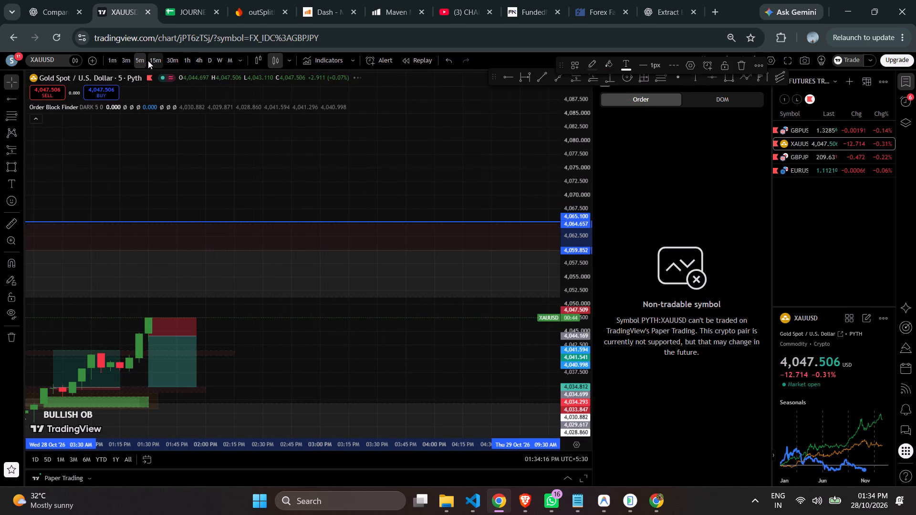
pyautogui.click(125, 57)
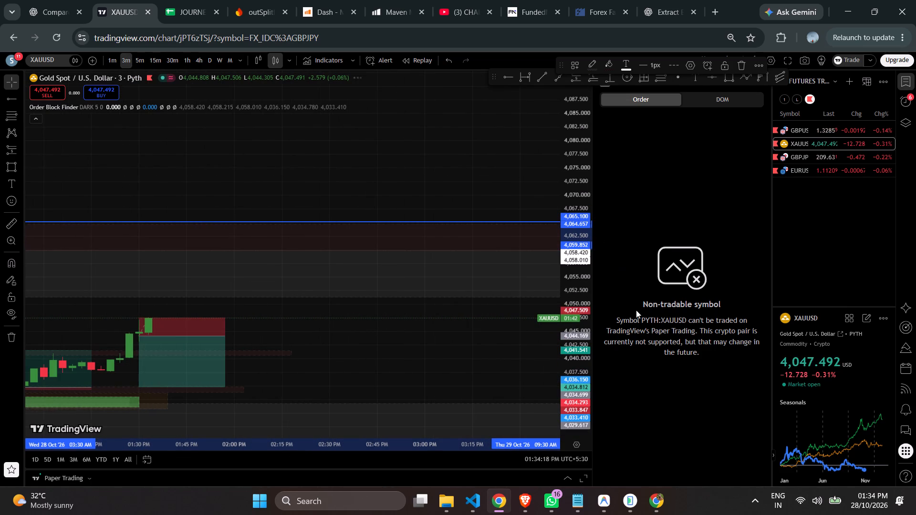
# Turn off the Seconds timeframes in the Order Block Finder indicator's visibility settings.
pyautogui.moveTo(576, 297); pyautogui.dragTo(549, 182)
pyautogui.scroll(-3, 459, 210)
pyautogui.scroll(-2, 453, 254)
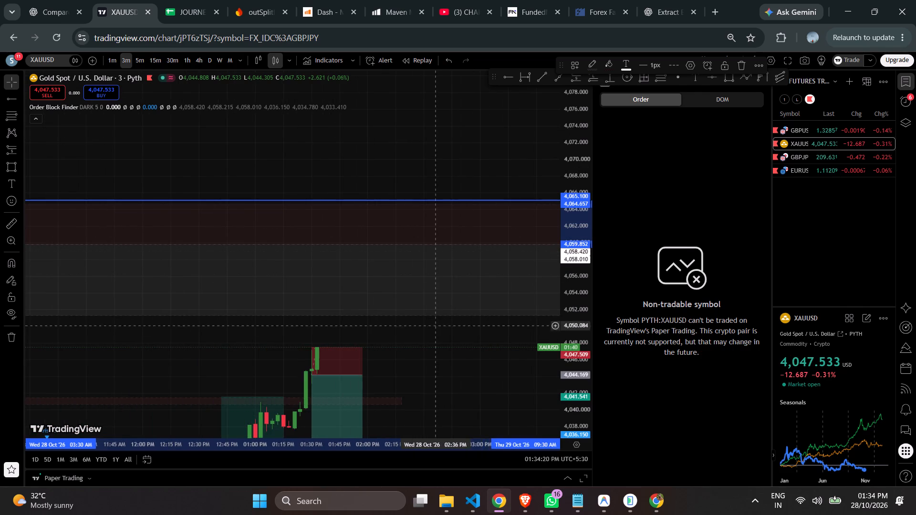
pyautogui.moveTo(432, 330); pyautogui.dragTo(366, 156)
pyautogui.scroll(-5, 366, 154)
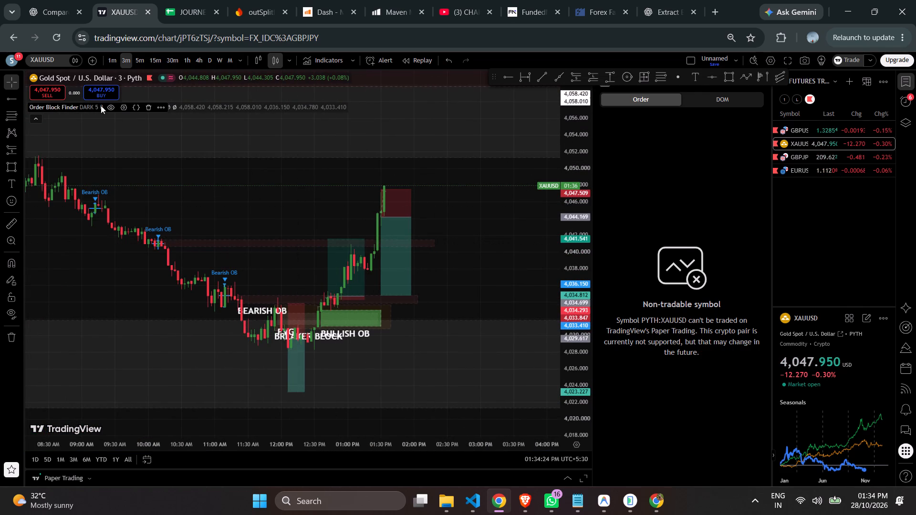
pyautogui.click(124, 107)
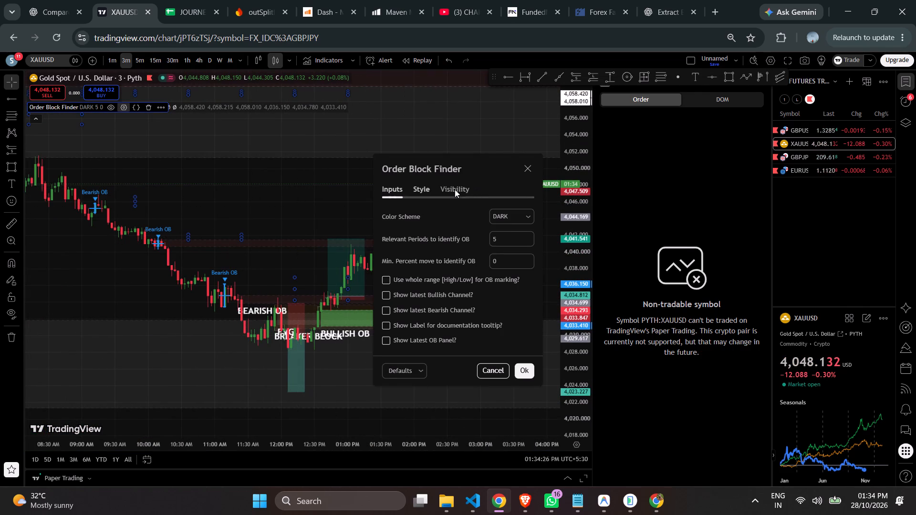
pyautogui.click(454, 188)
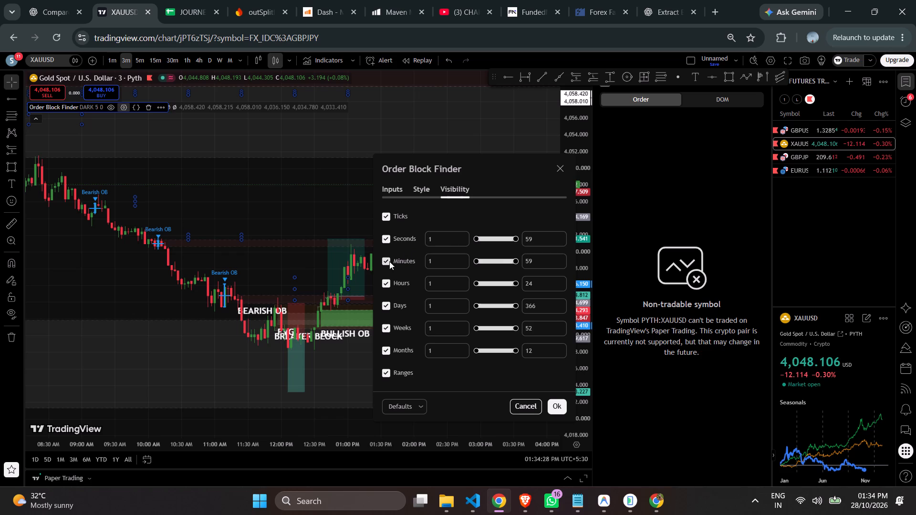
pyautogui.click(386, 261)
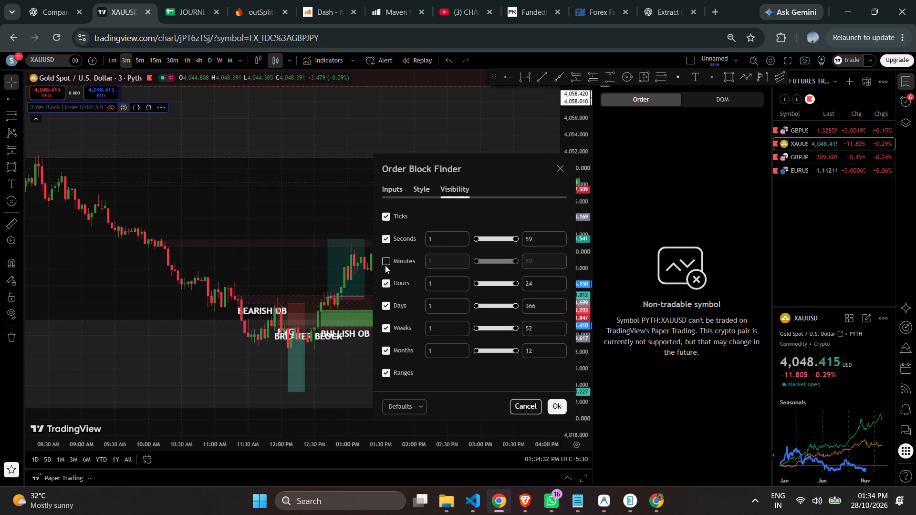
pyautogui.click(384, 260)
pyautogui.click(385, 239)
pyautogui.click(388, 211)
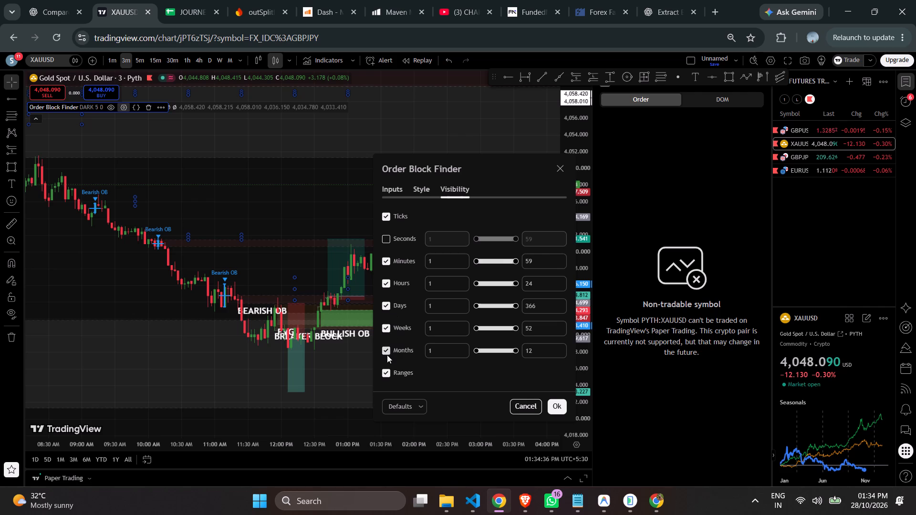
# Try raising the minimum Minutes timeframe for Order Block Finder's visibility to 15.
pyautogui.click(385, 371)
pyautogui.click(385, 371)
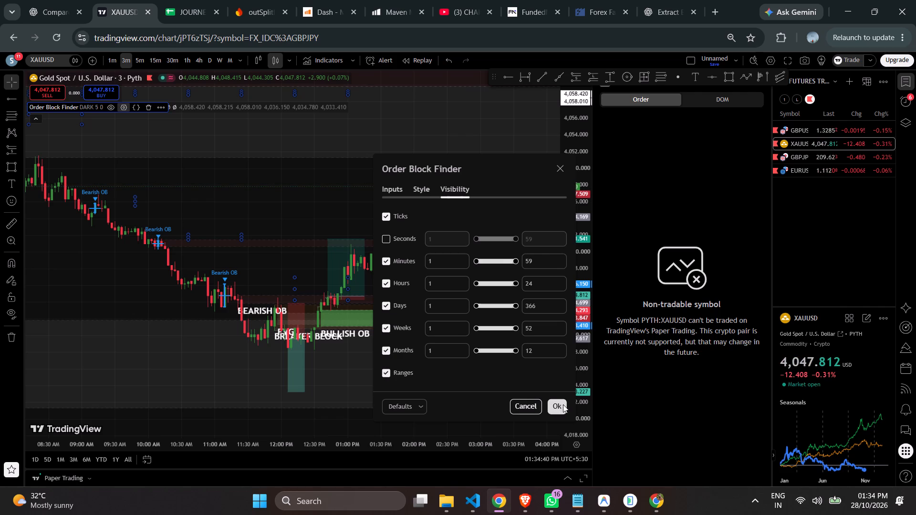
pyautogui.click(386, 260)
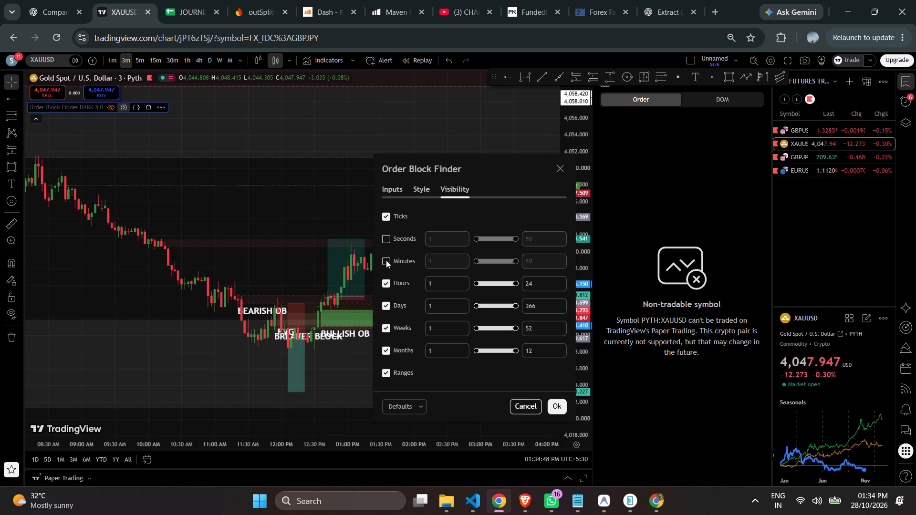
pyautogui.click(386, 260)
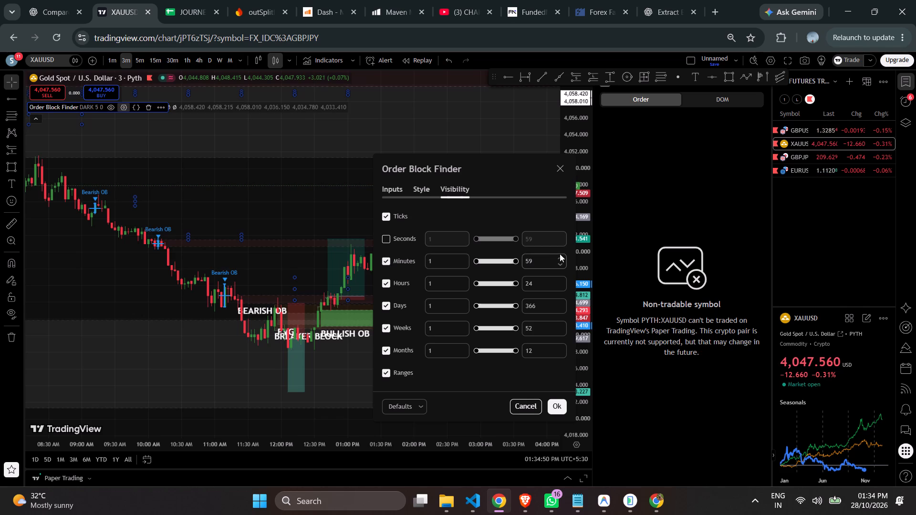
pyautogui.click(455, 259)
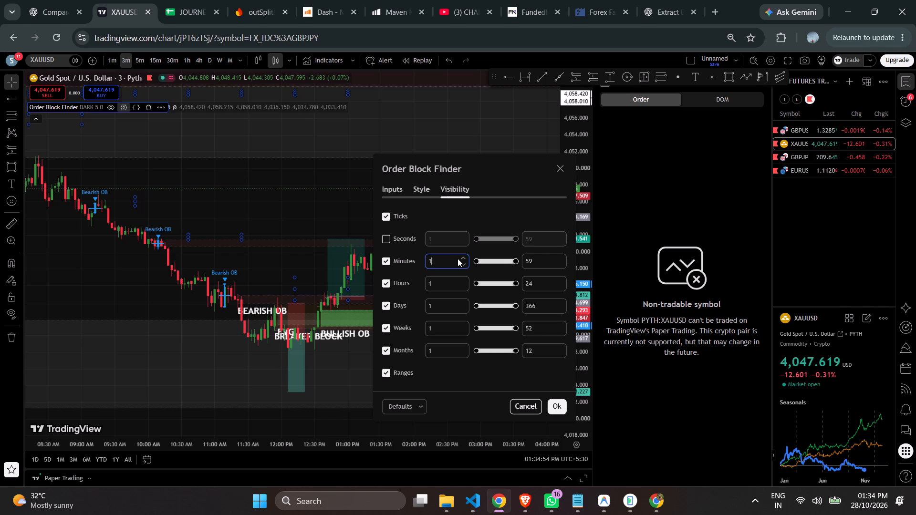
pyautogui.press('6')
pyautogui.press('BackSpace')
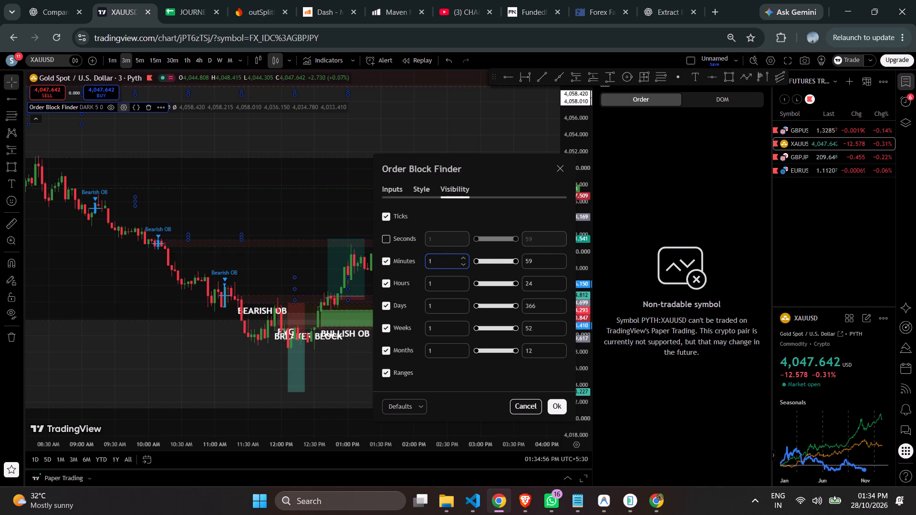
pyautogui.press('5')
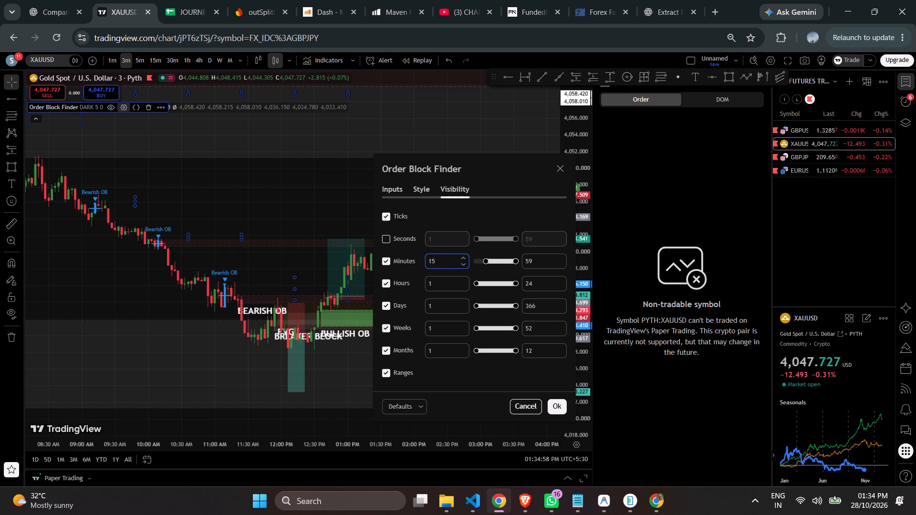
# Set Order Block Finder's minimum Minutes timeframe to 1 and apply the visibility settings.
pyautogui.moveTo(443, 257); pyautogui.dragTo(400, 260)
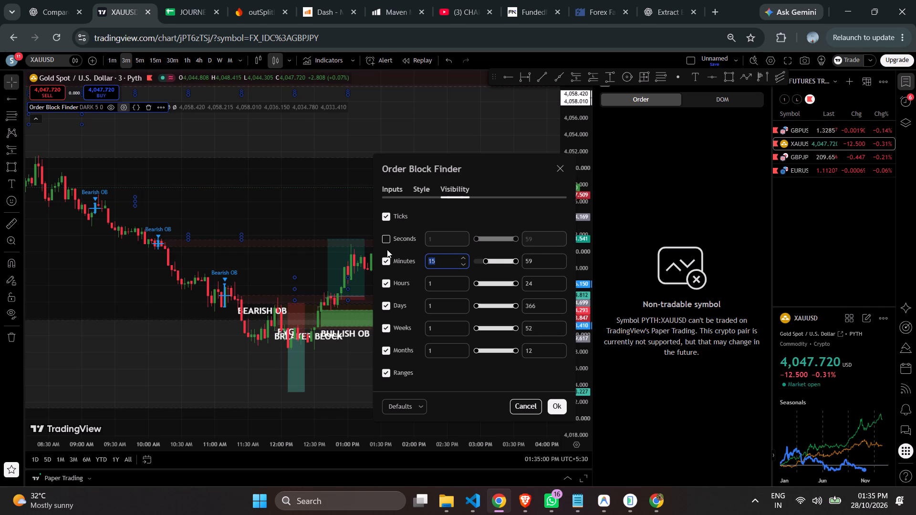
pyautogui.press('BackSpace')
pyautogui.press('1')
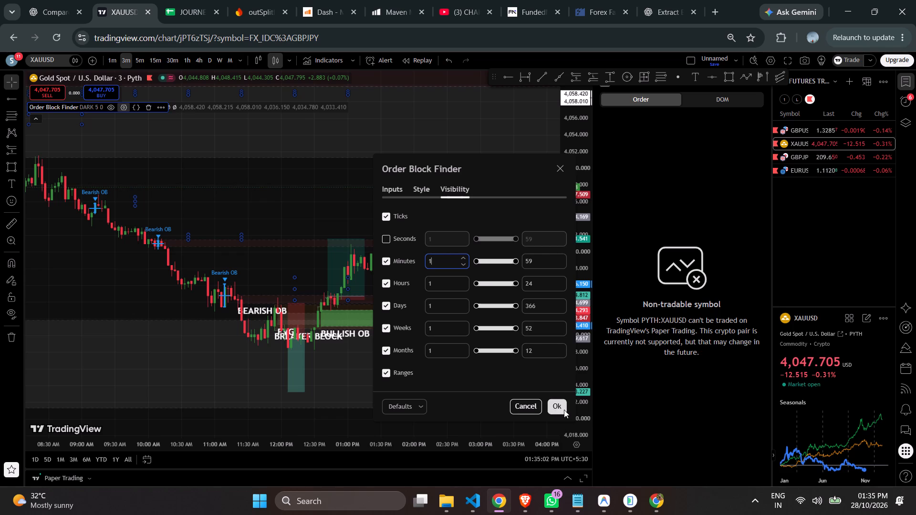
pyautogui.click(558, 401)
# Examine the short position, marked zones and order block labels against live price on the 3-minute and 1-minute charts.
pyautogui.scroll(6, 453, 268)
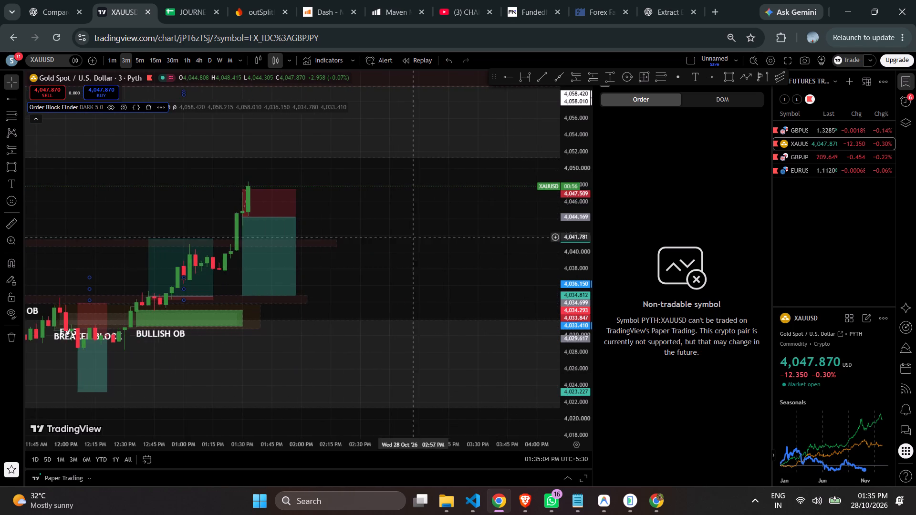
pyautogui.moveTo(397, 231); pyautogui.dragTo(536, 317)
pyautogui.scroll(-4, 431, 239)
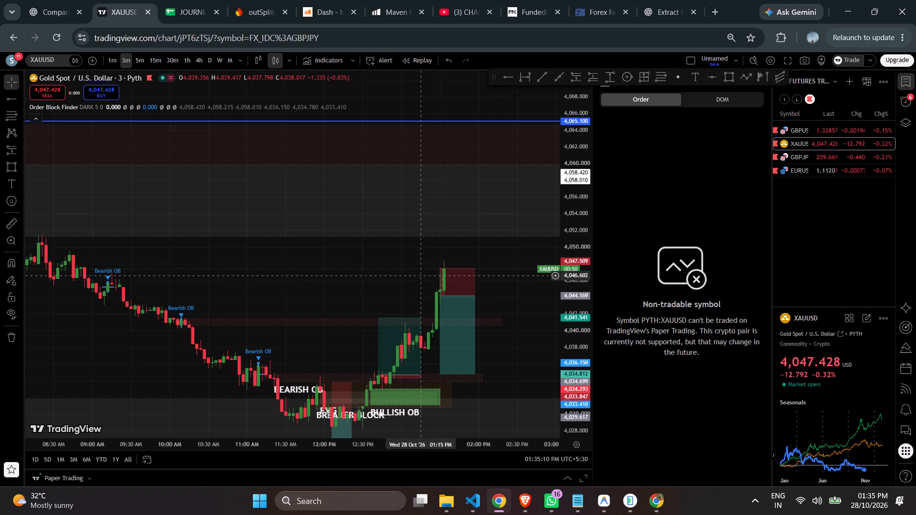
pyautogui.click(114, 63)
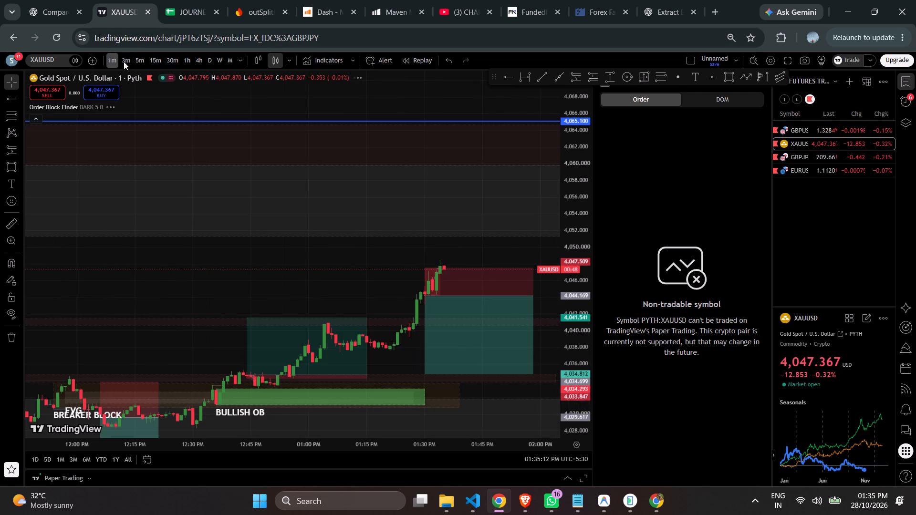
pyautogui.scroll(-4, 277, 155)
pyautogui.scroll(-1, 295, 193)
pyautogui.scroll(1, 296, 196)
pyautogui.scroll(-1, 296, 196)
pyautogui.scroll(1, 296, 196)
pyautogui.scroll(-1, 296, 196)
pyautogui.scroll(1, 297, 196)
pyautogui.scroll(-1, 297, 196)
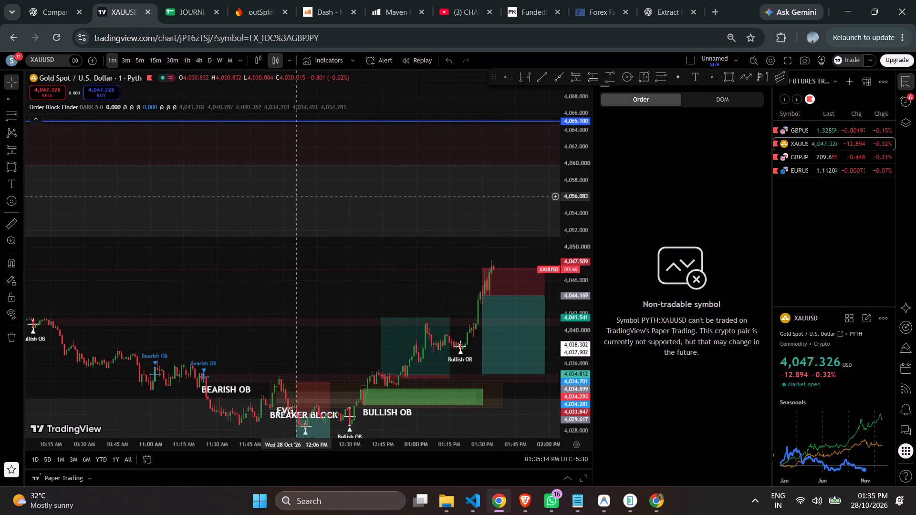
pyautogui.scroll(-3, 294, 248)
pyautogui.scroll(-4, 340, 279)
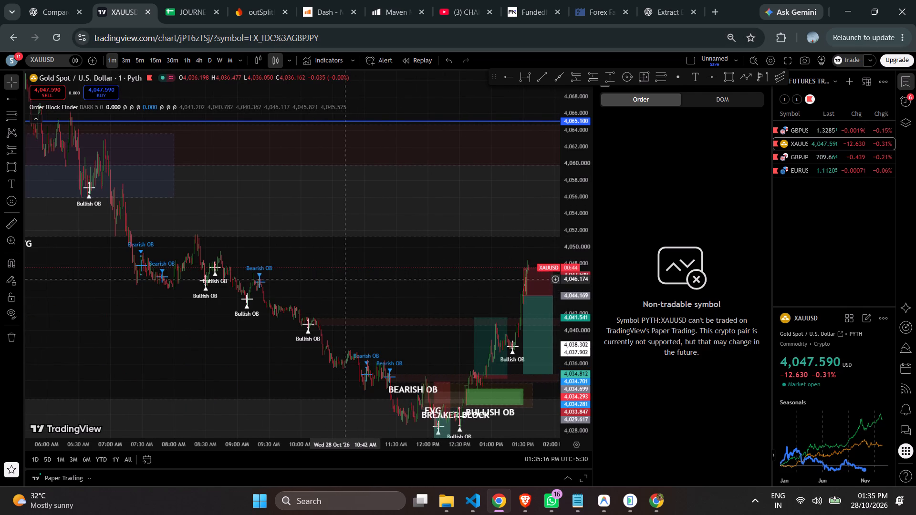
pyautogui.scroll(-1, 345, 279)
pyautogui.scroll(1, 345, 279)
pyautogui.moveTo(566, 322); pyautogui.dragTo(566, 317)
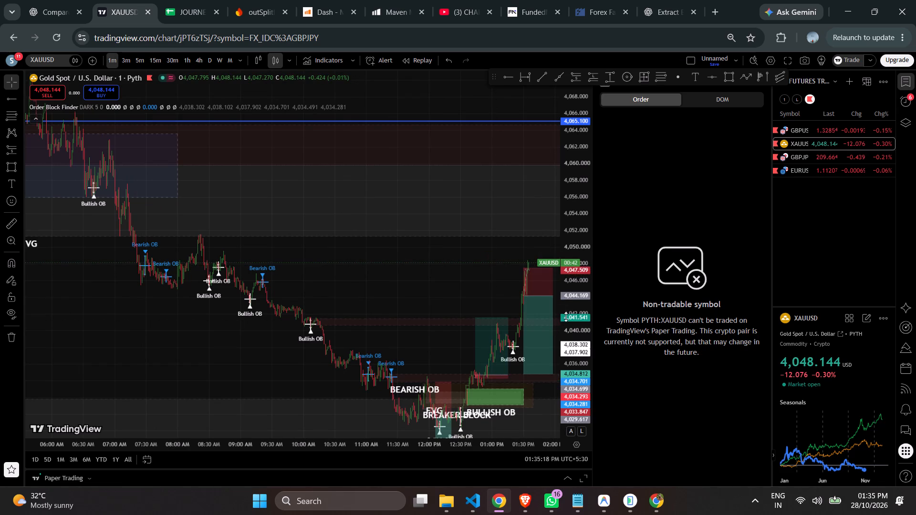
pyautogui.moveTo(566, 317); pyautogui.dragTo(564, 162)
pyautogui.scroll(2, 422, 257)
# Compare live price with the short position's stop and the FVG above it on the 5-minute and 15-minute charts.
pyautogui.click(138, 61)
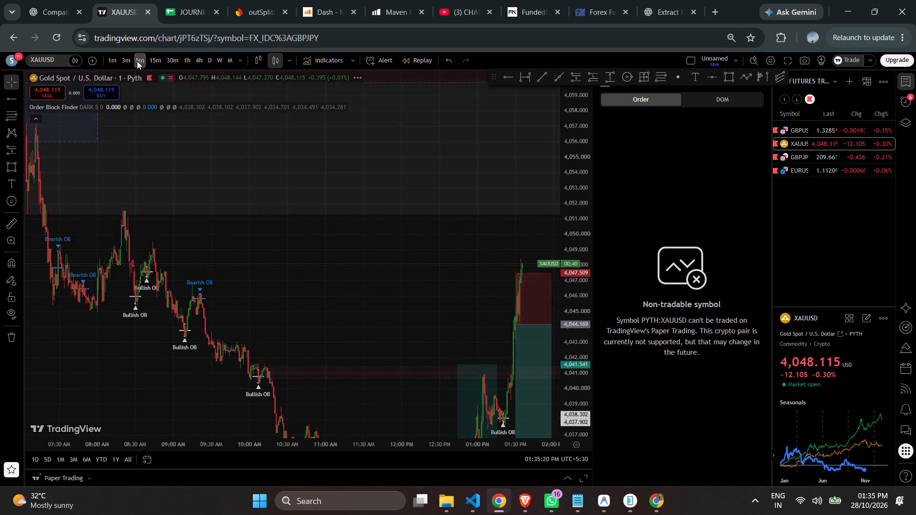
pyautogui.scroll(8, 379, 274)
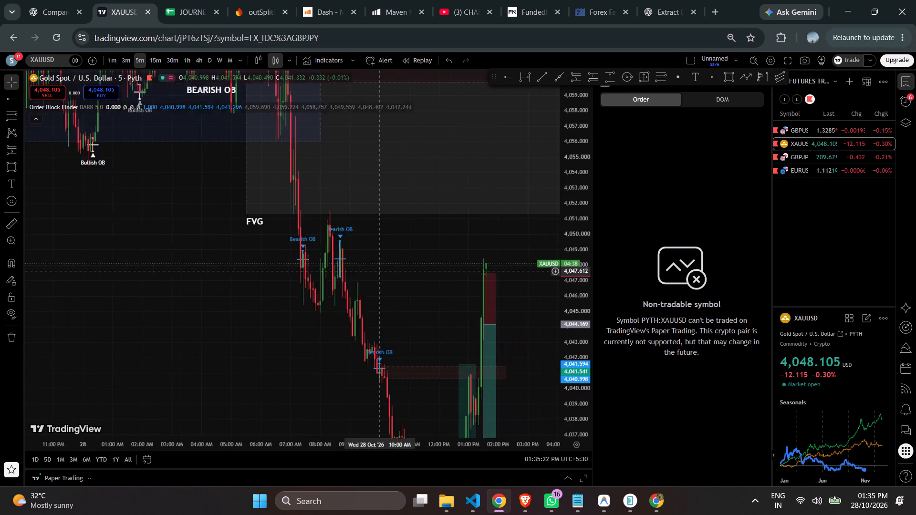
pyautogui.scroll(5, 379, 271)
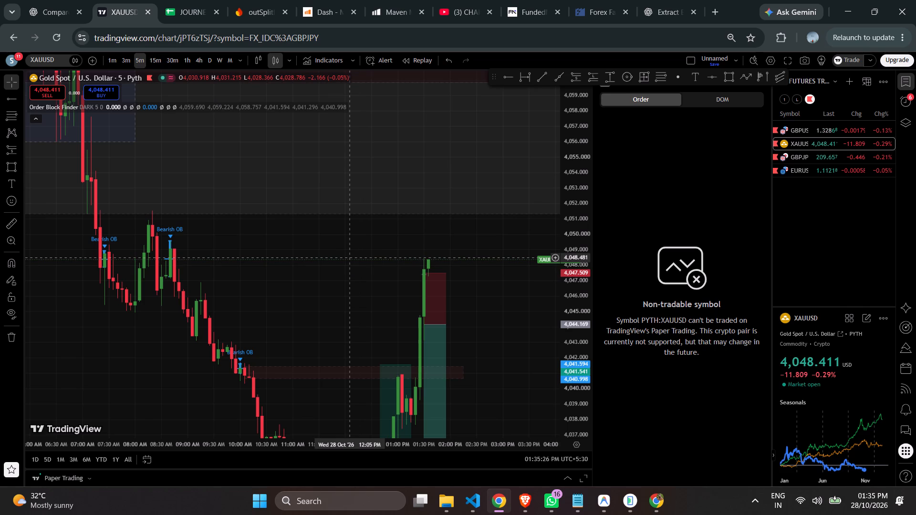
pyautogui.click(157, 61)
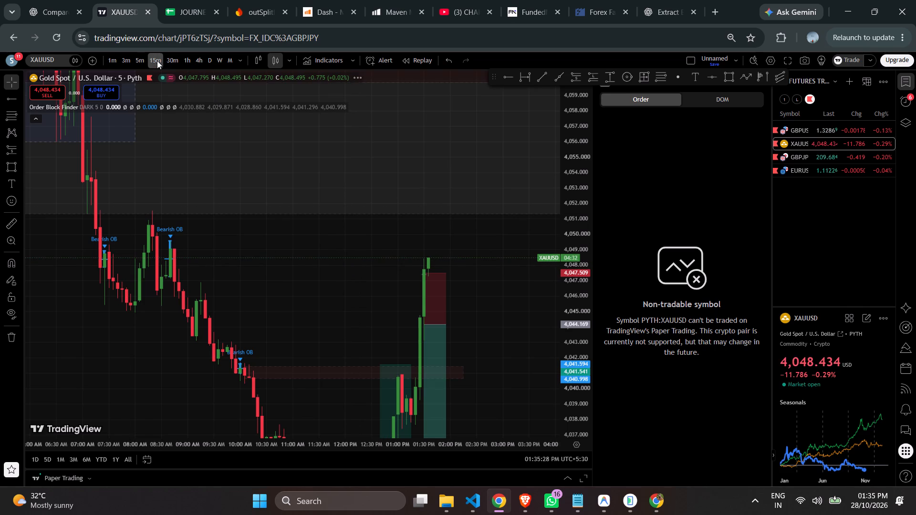
pyautogui.moveTo(576, 142); pyautogui.dragTo(583, 378)
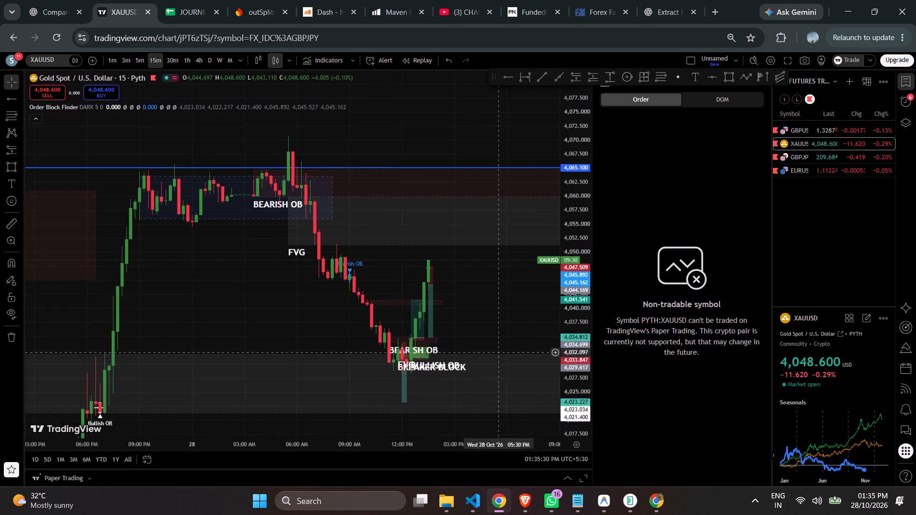
pyautogui.scroll(4, 461, 252)
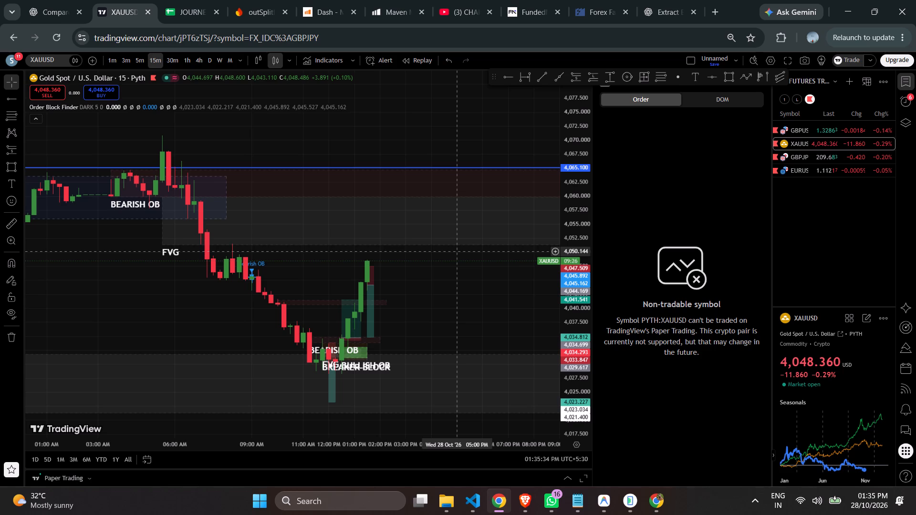
pyautogui.click(142, 63)
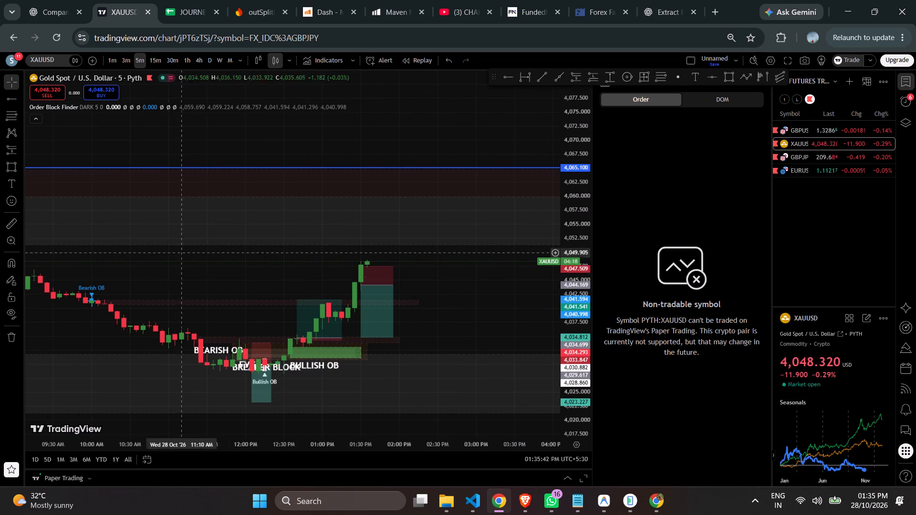
pyautogui.moveTo(581, 330); pyautogui.dragTo(553, 185)
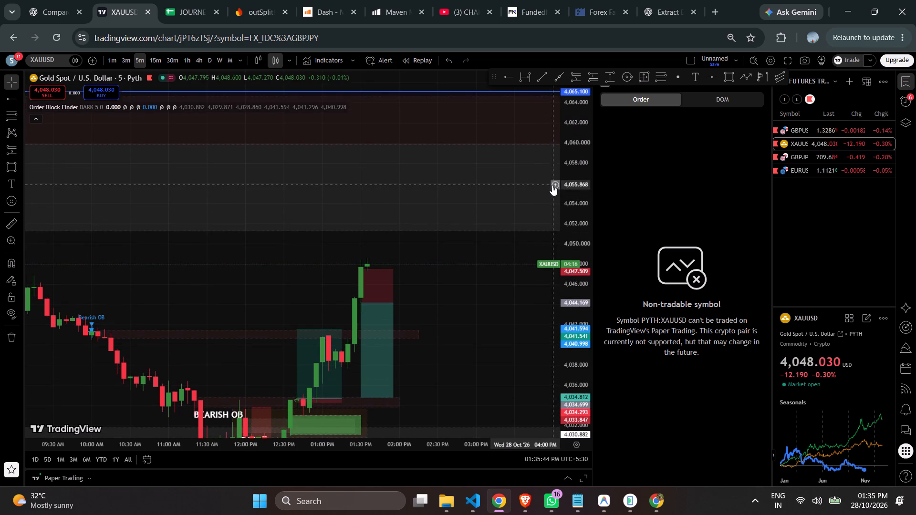
pyautogui.scroll(-3, 181, 232)
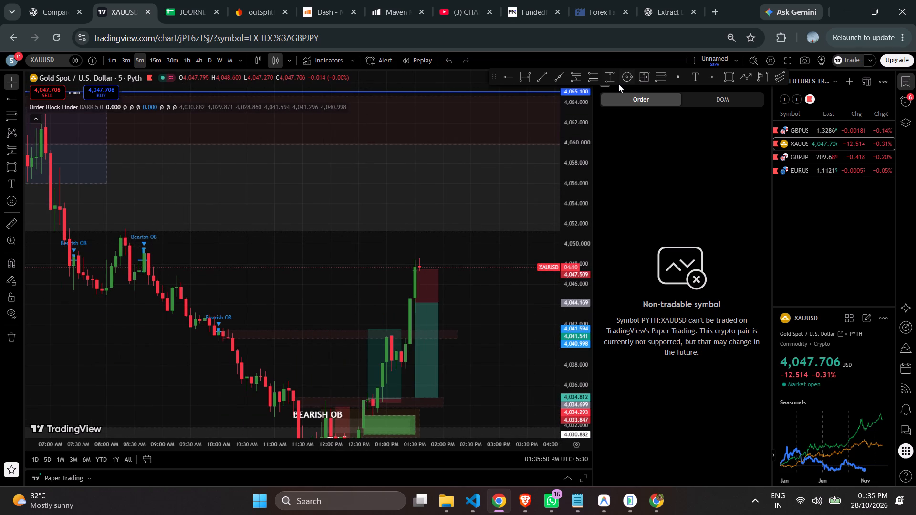
# Recheck the candles around the short position and nearby order block zones on the 15-minute chart, finishing on 5-minute.
pyautogui.click(157, 62)
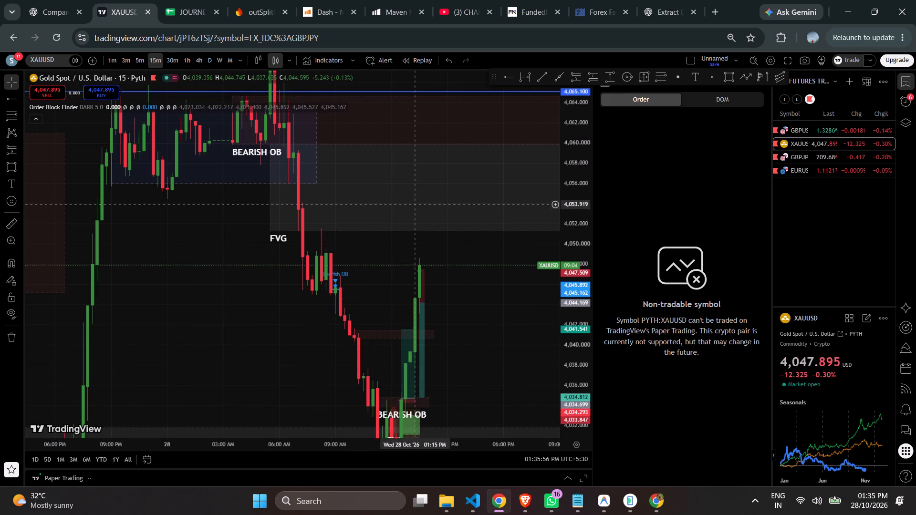
pyautogui.scroll(-1, 445, 223)
pyautogui.scroll(4, 445, 223)
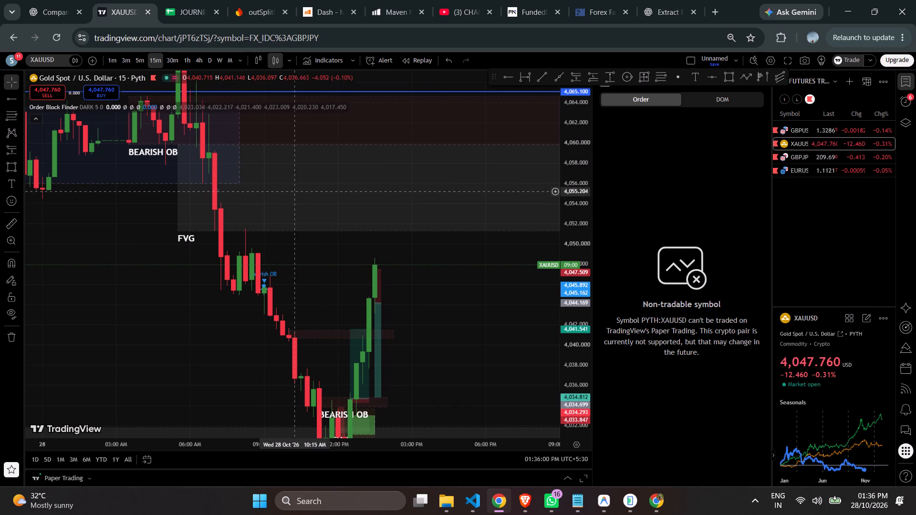
pyautogui.scroll(6, 289, 203)
pyautogui.moveTo(216, 251); pyautogui.dragTo(222, 249)
pyautogui.moveTo(75, 304); pyautogui.dragTo(213, 257)
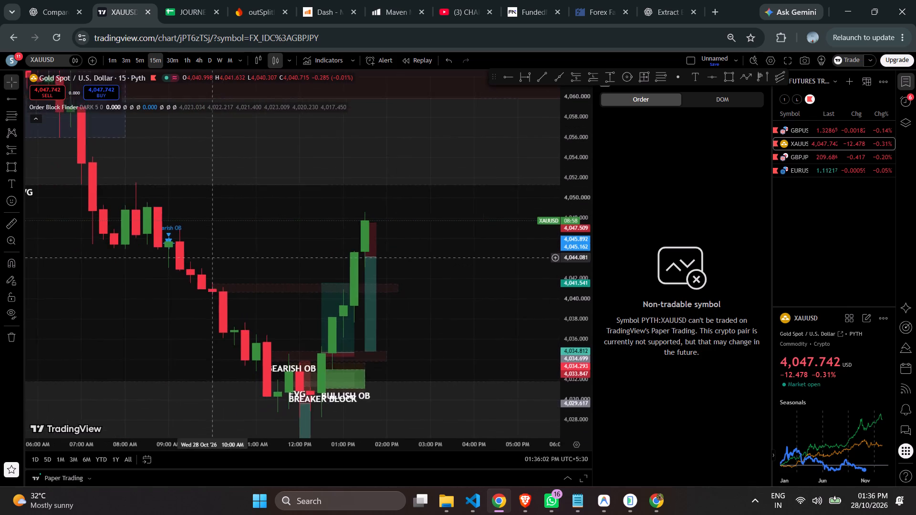
pyautogui.moveTo(213, 257); pyautogui.dragTo(231, 252)
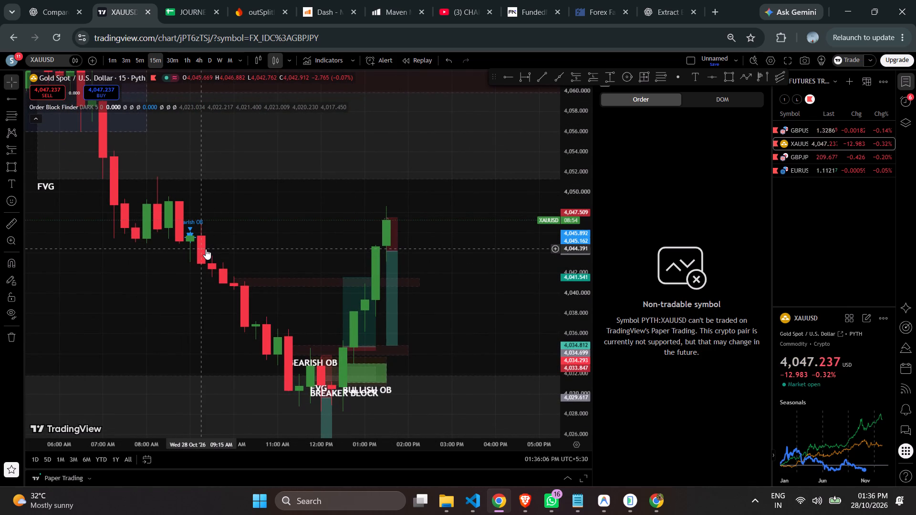
pyautogui.click(140, 55)
pyautogui.scroll(-4, 212, 137)
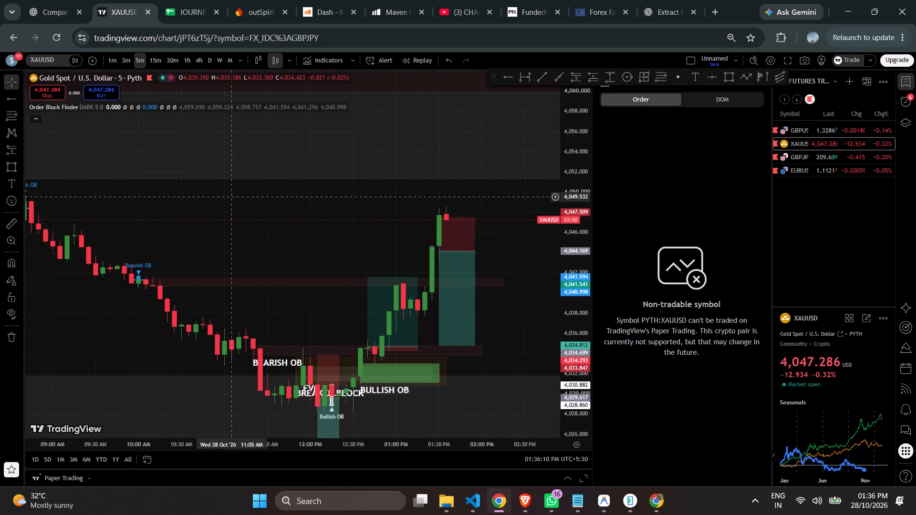
pyautogui.scroll(-2, 234, 197)
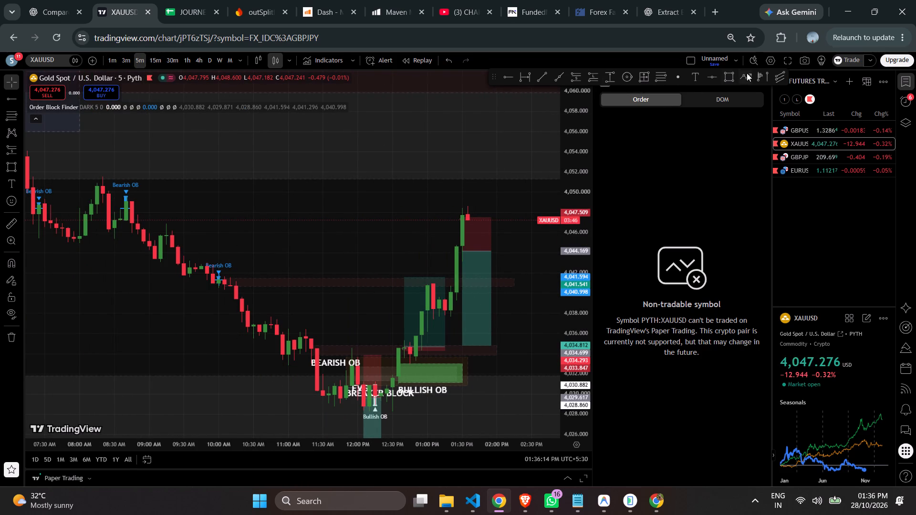
# Draw a rectangle zone over the bearish order block from 08:35 AM to 02:20 PM, about 4,049.67 down to 4,047.36.
pyautogui.click(729, 79)
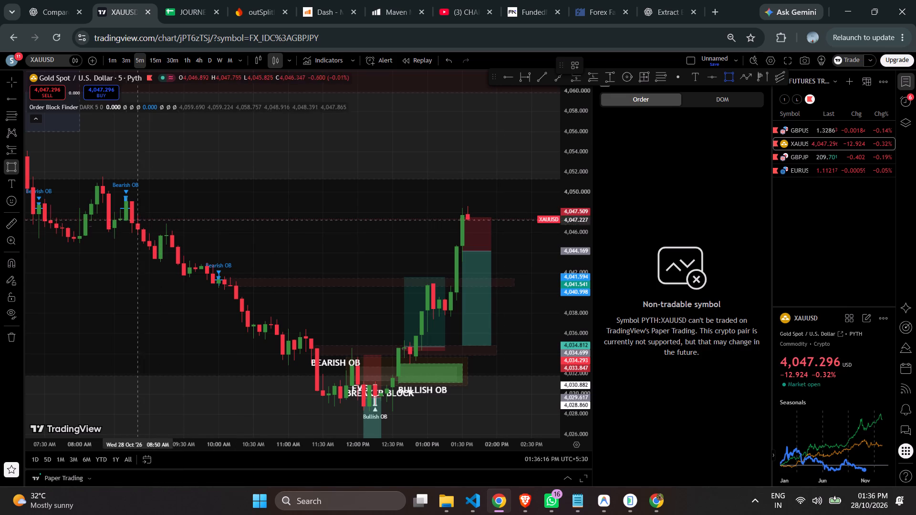
pyautogui.moveTo(128, 196); pyautogui.dragTo(471, 227)
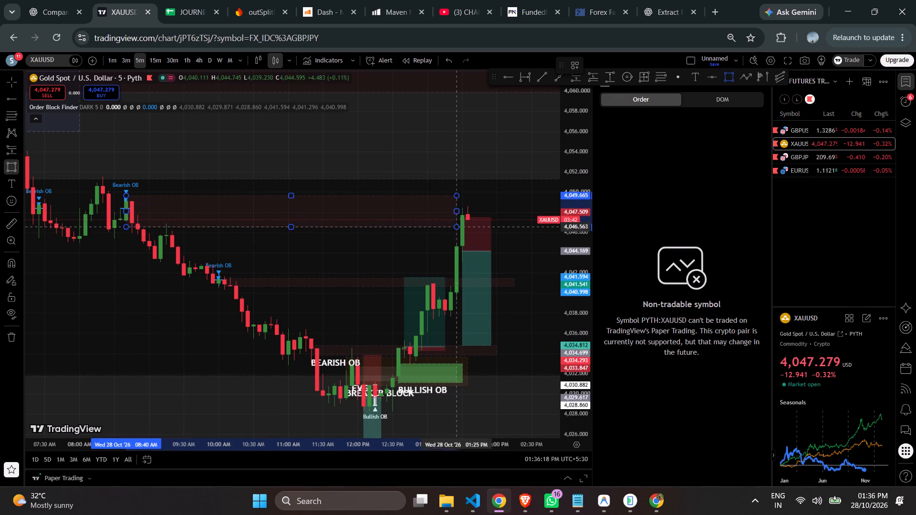
pyautogui.moveTo(471, 227); pyautogui.dragTo(517, 225)
pyautogui.click(517, 225)
pyautogui.scroll(3, 370, 300)
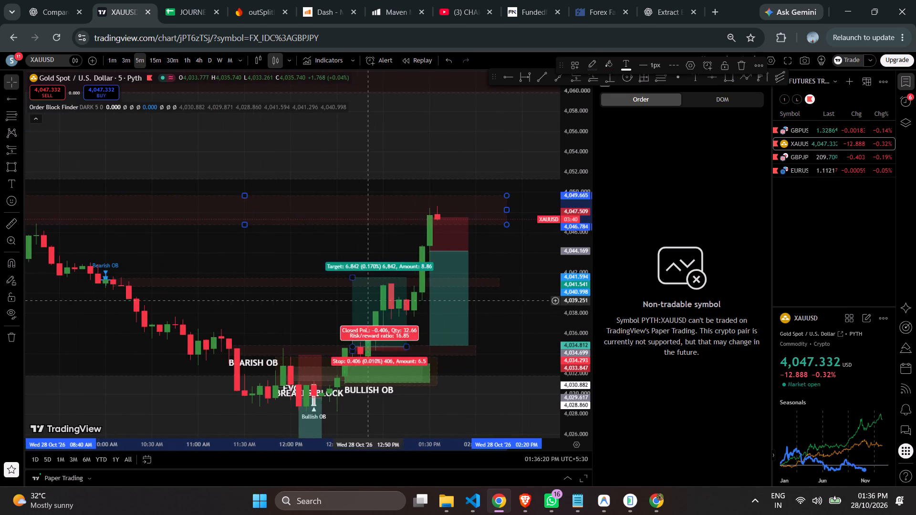
pyautogui.moveTo(206, 268); pyautogui.dragTo(365, 317)
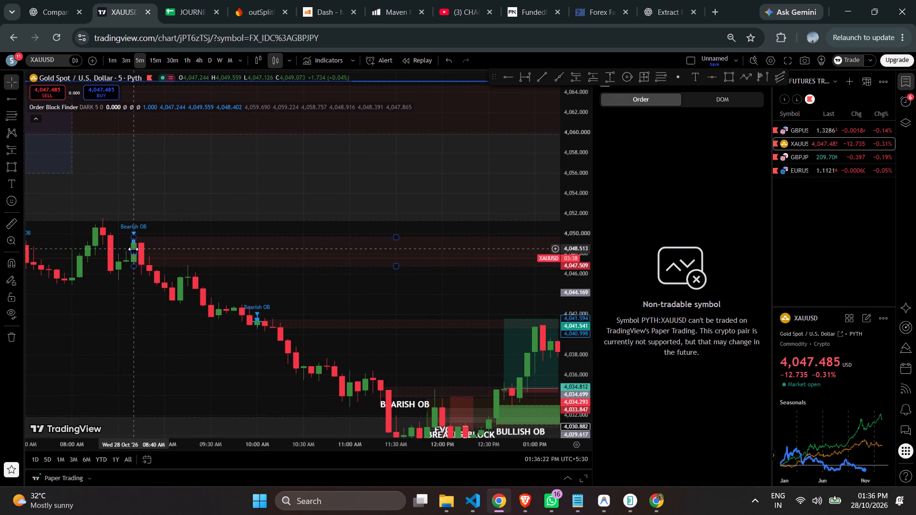
pyautogui.moveTo(133, 248); pyautogui.dragTo(124, 245)
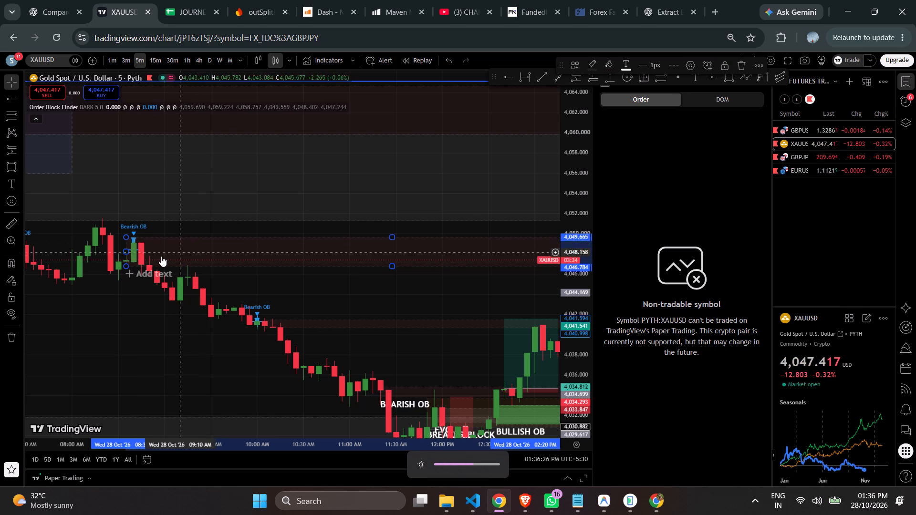
pyautogui.click(235, 274)
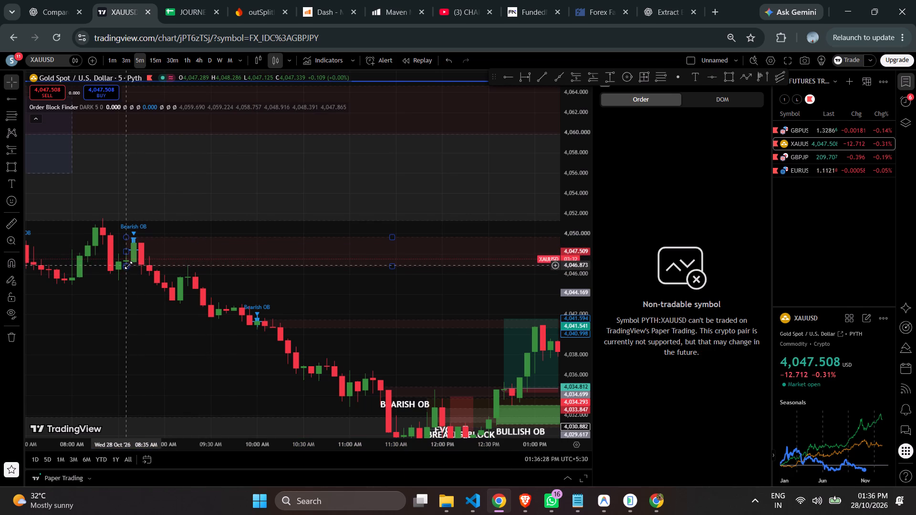
pyautogui.moveTo(128, 265); pyautogui.dragTo(129, 260)
# On the 15-minute chart, resize the new zone to start at 08:30 AM and reach down to about 4,045.32.
pyautogui.click(151, 65)
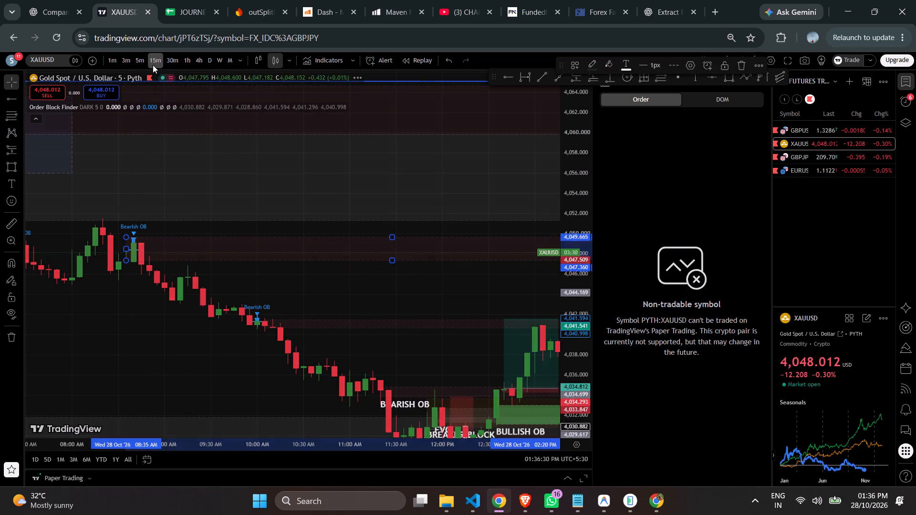
pyautogui.scroll(3, 318, 260)
pyautogui.moveTo(345, 302); pyautogui.dragTo(94, 294)
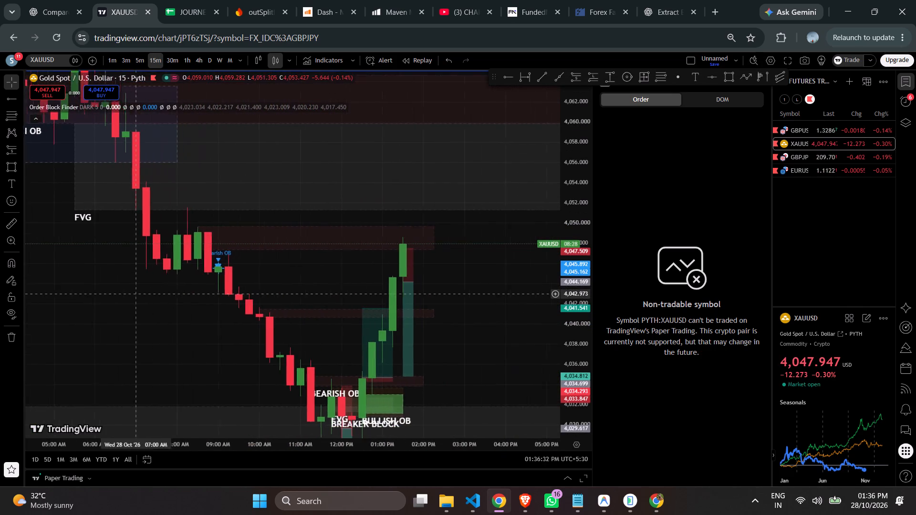
pyautogui.moveTo(94, 294); pyautogui.dragTo(70, 296)
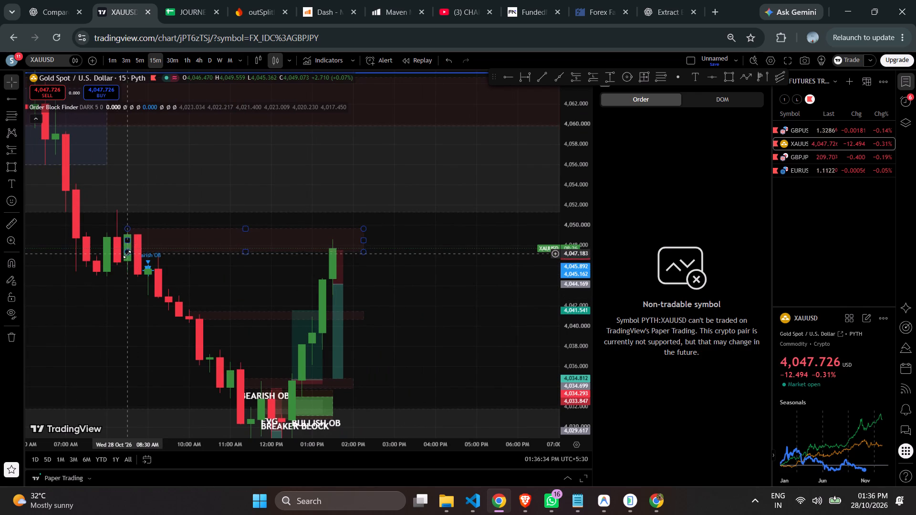
pyautogui.moveTo(126, 255); pyautogui.dragTo(122, 272)
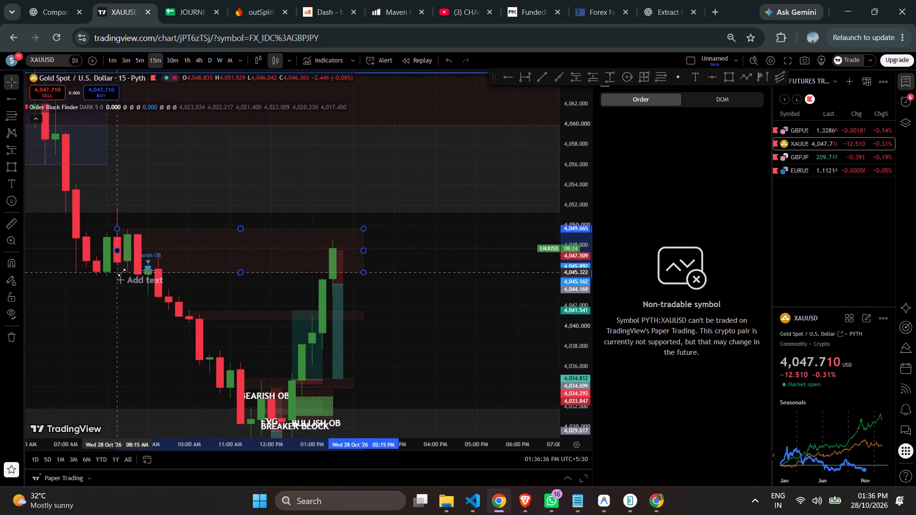
pyautogui.moveTo(122, 272); pyautogui.dragTo(122, 272)
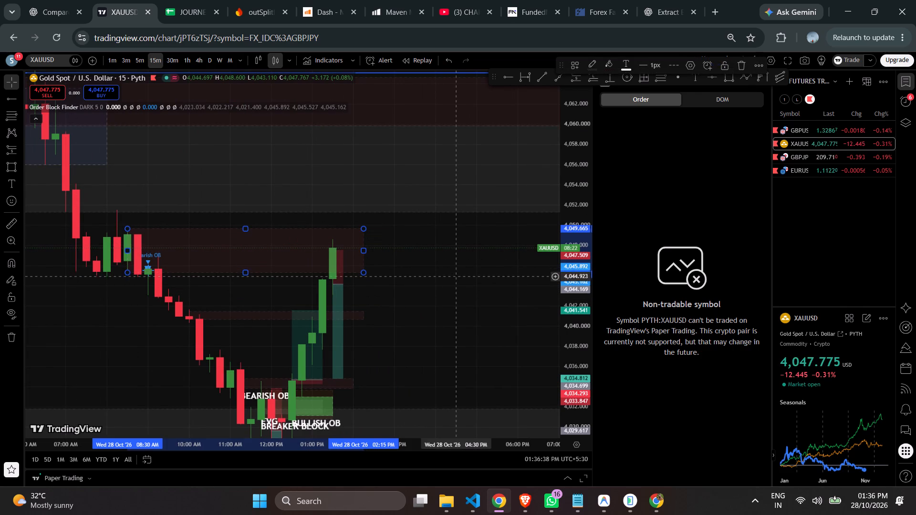
# Draw a nearly horizontal trend line under the 08:00 AM low, from about 4,044.92 to 4,044.88 at 09:15 AM.
pyautogui.scroll(3, 205, 321)
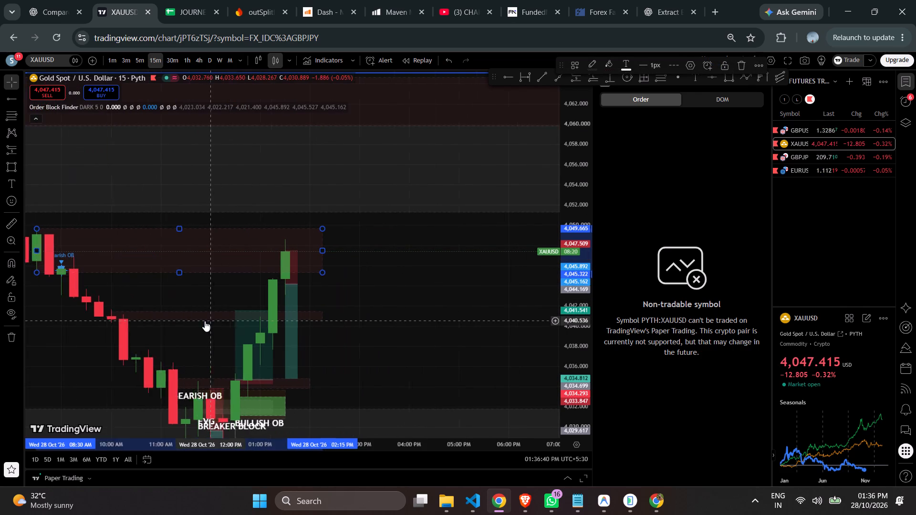
pyautogui.moveTo(151, 298); pyautogui.dragTo(323, 264)
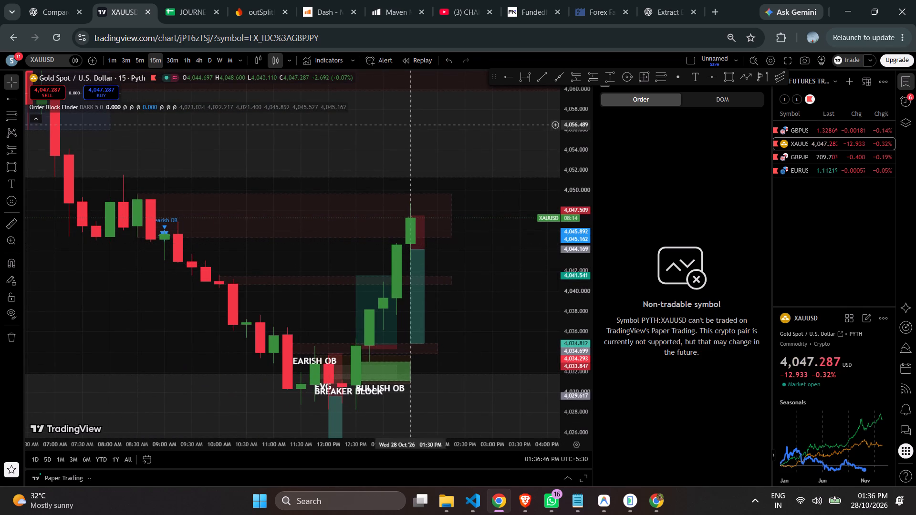
pyautogui.click(540, 81)
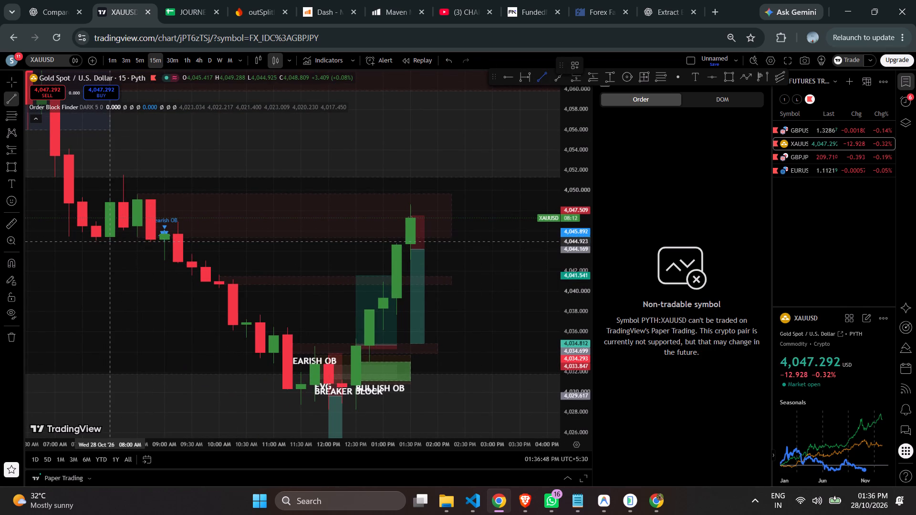
pyautogui.click(112, 242)
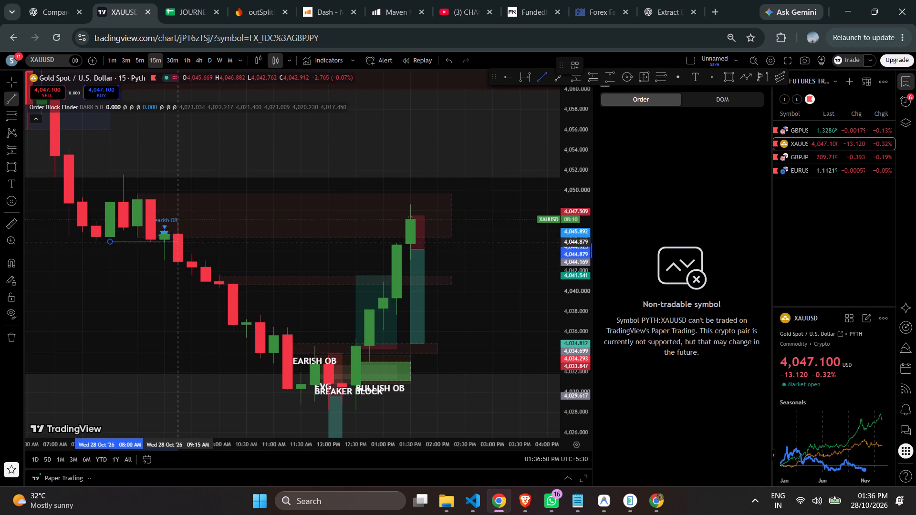
pyautogui.click(174, 242)
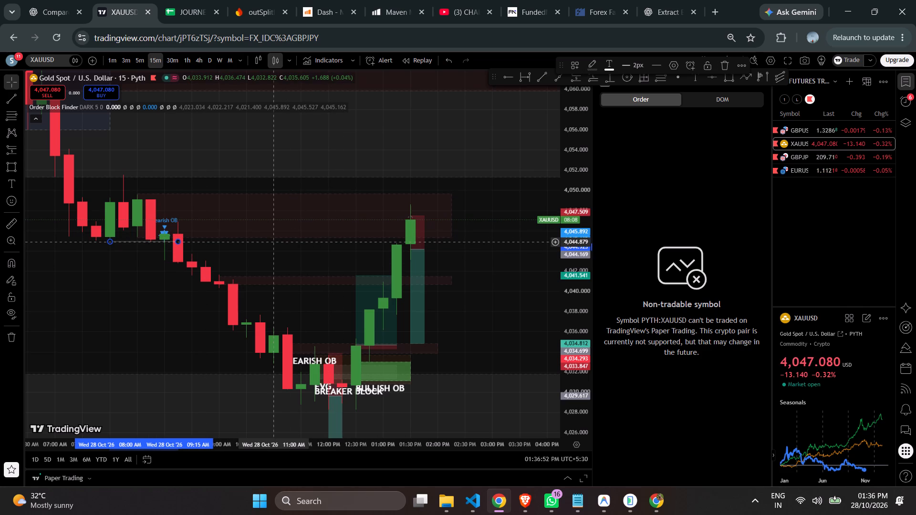
pyautogui.moveTo(423, 269); pyautogui.dragTo(410, 217)
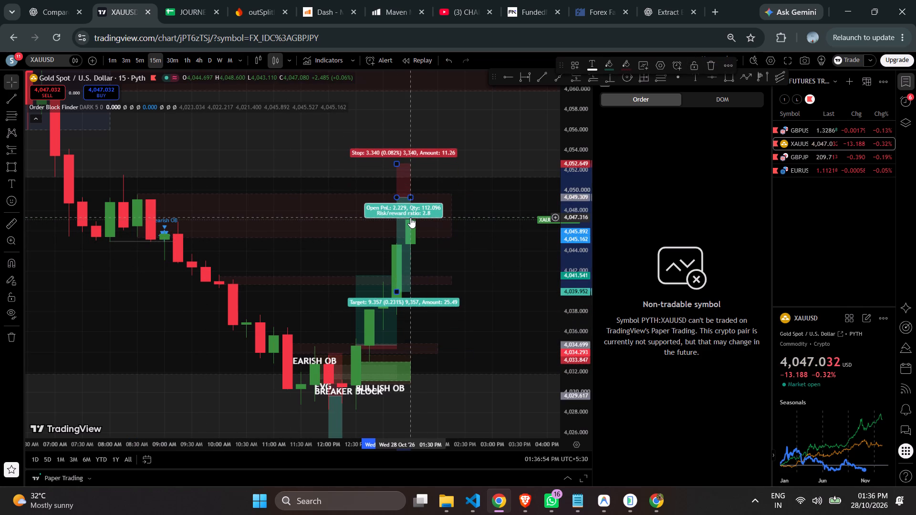
pyautogui.hotkey('ctrl', 'z')
# Examine live price against the short position and the new bearish zone on the 5-minute and 3-minute charts.
pyautogui.scroll(-1, 508, 251)
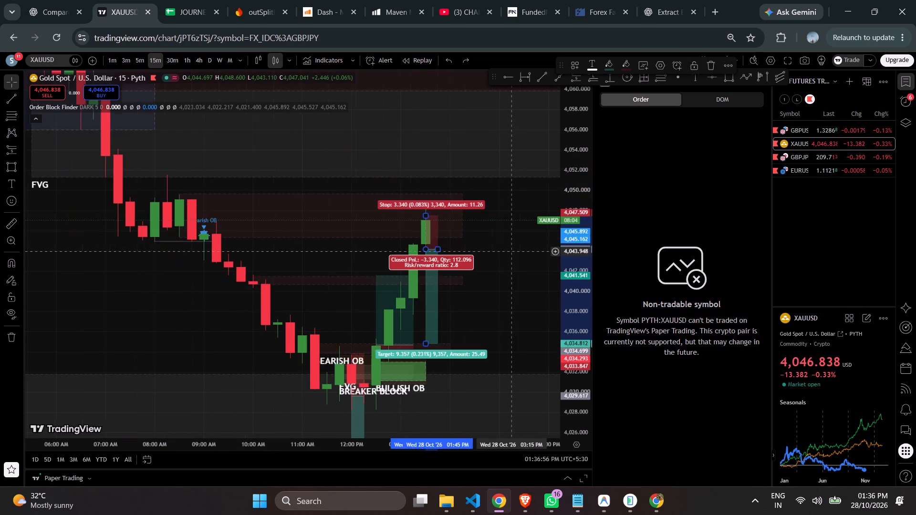
pyautogui.scroll(7, 508, 251)
pyautogui.click(142, 68)
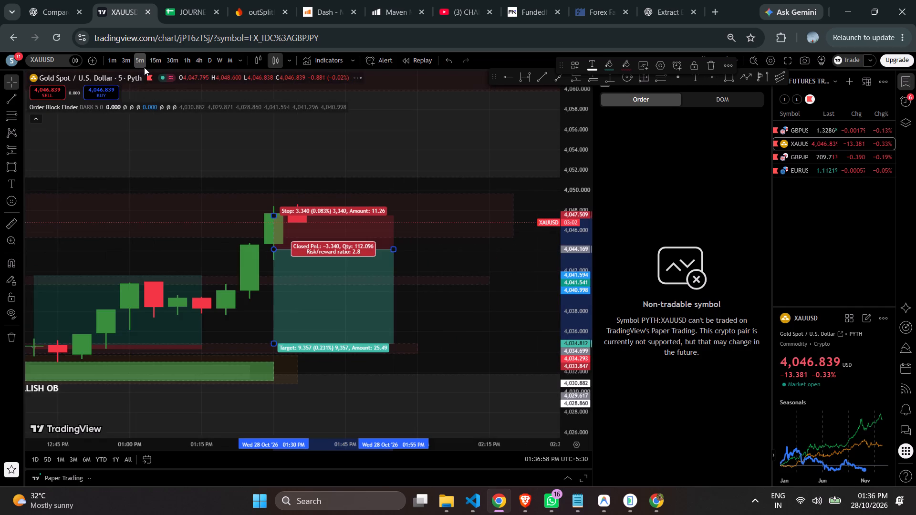
pyautogui.moveTo(563, 299); pyautogui.dragTo(568, 201)
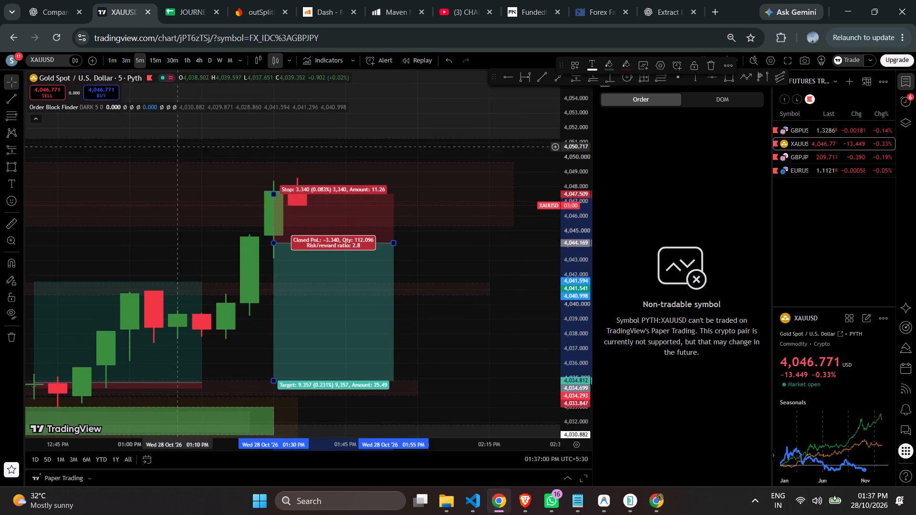
pyautogui.click(125, 65)
pyautogui.moveTo(586, 318); pyautogui.dragTo(549, 203)
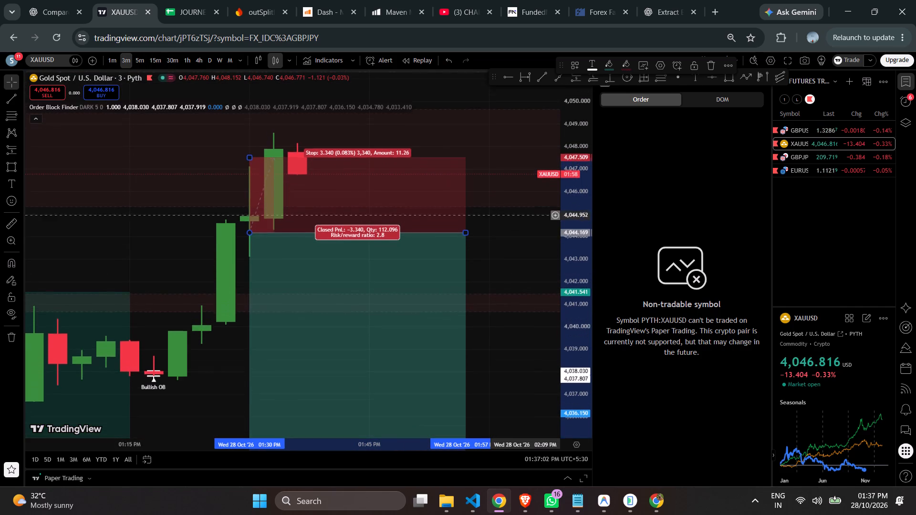
pyautogui.scroll(-1, 525, 283)
pyautogui.scroll(1, 525, 288)
pyautogui.scroll(-2, 525, 288)
pyautogui.scroll(-5, 587, 259)
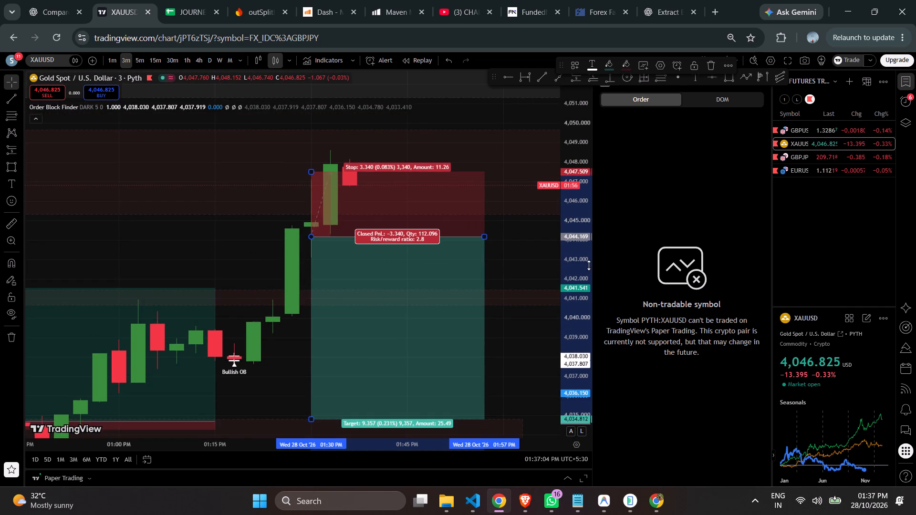
pyautogui.scroll(-10, 589, 265)
pyautogui.scroll(-2, 548, 256)
pyautogui.scroll(1, 552, 260)
pyautogui.scroll(-1, 552, 262)
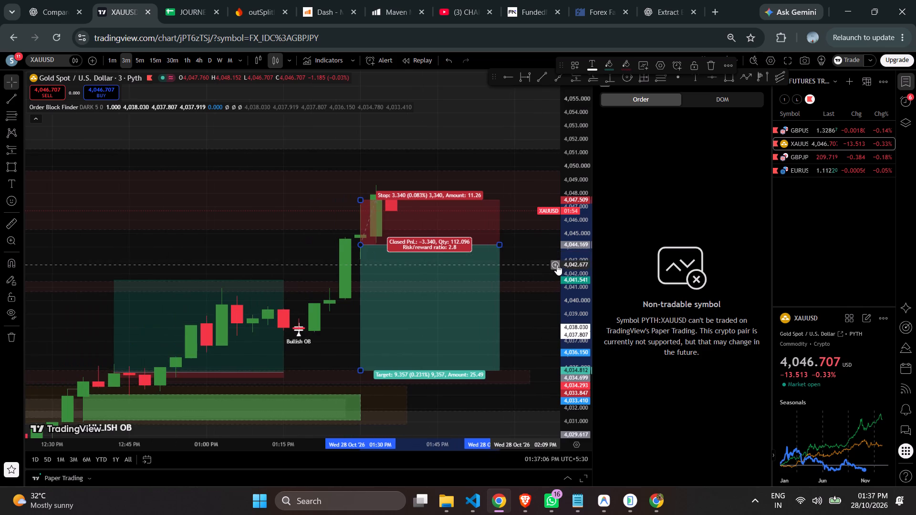
pyautogui.scroll(1, 545, 268)
pyautogui.moveTo(543, 269); pyautogui.dragTo(359, 249)
pyautogui.scroll(-5, 371, 248)
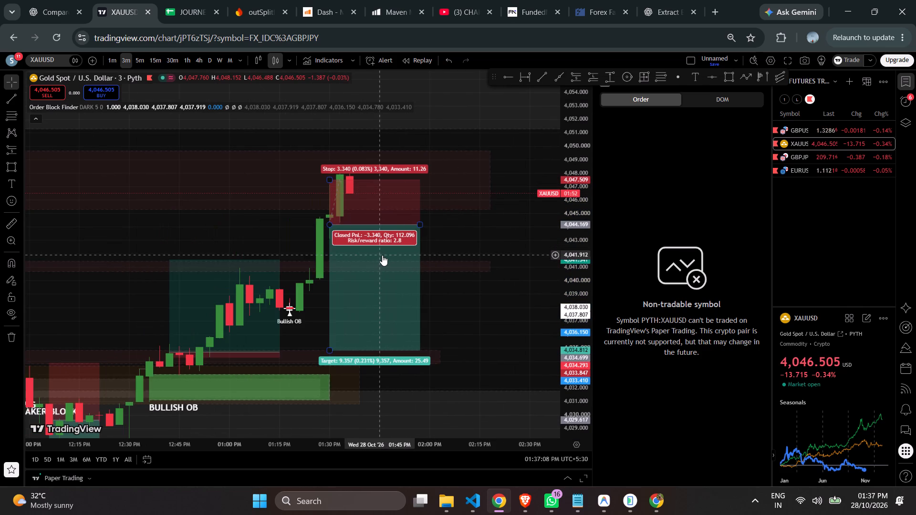
pyautogui.scroll(-6, 382, 255)
pyautogui.scroll(-4, 256, 247)
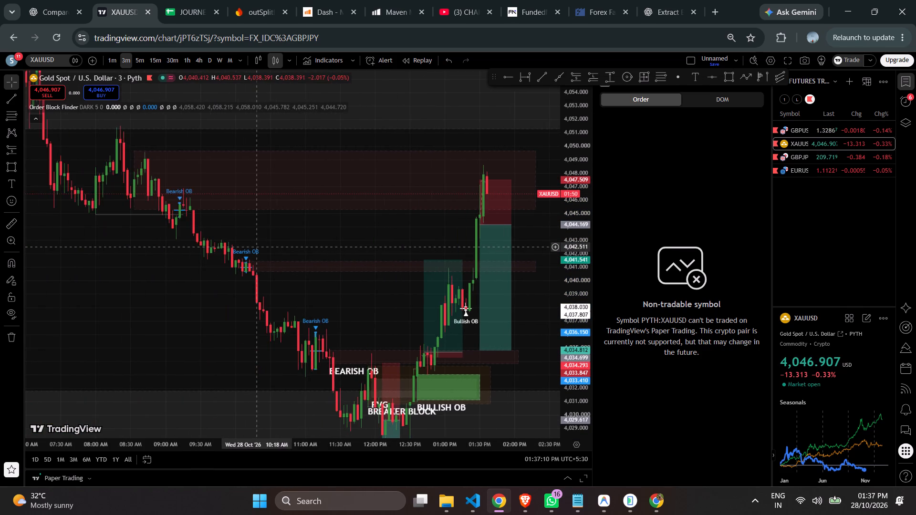
pyautogui.scroll(13, 256, 247)
# Draw a Fib retracement on the 3-minute chart from the 01:18 PM low, about 4,037.32, up to about 4,048.44.
pyautogui.moveTo(572, 183); pyautogui.dragTo(571, 302)
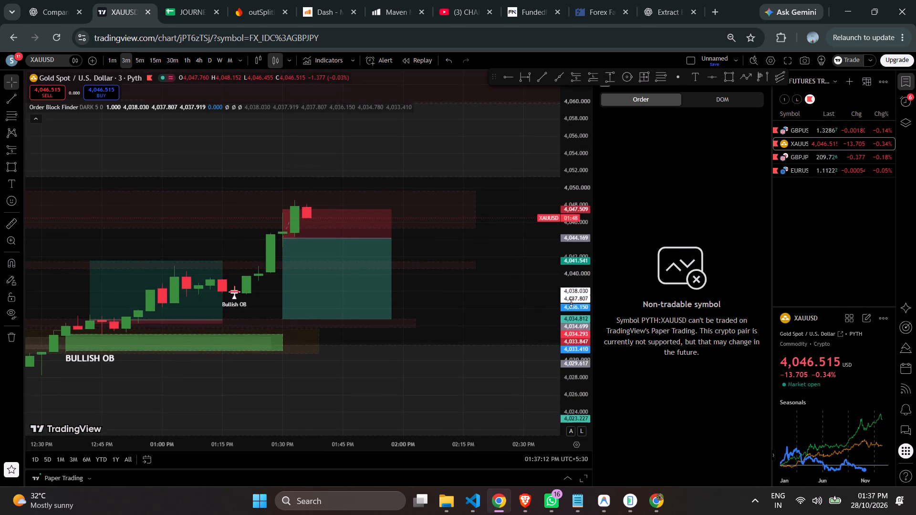
pyautogui.moveTo(571, 302); pyautogui.dragTo(572, 302)
pyautogui.click(659, 82)
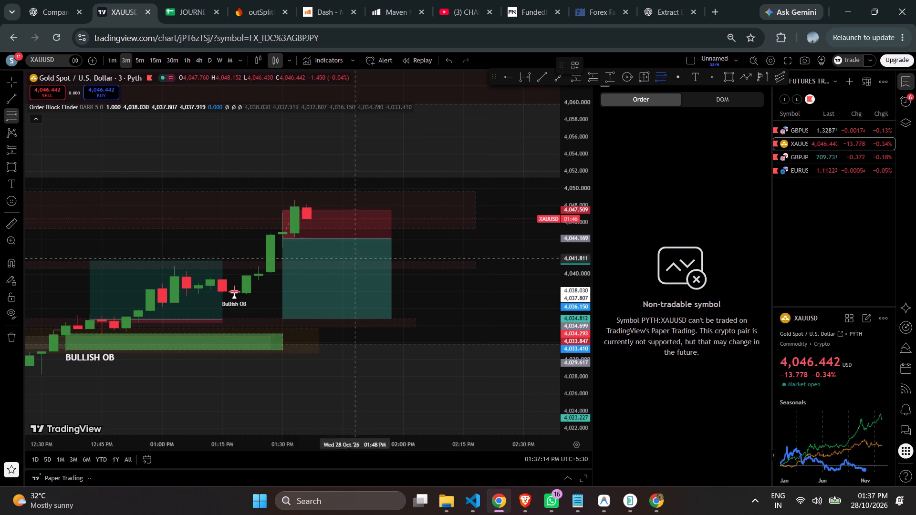
pyautogui.moveTo(233, 297); pyautogui.dragTo(238, 296)
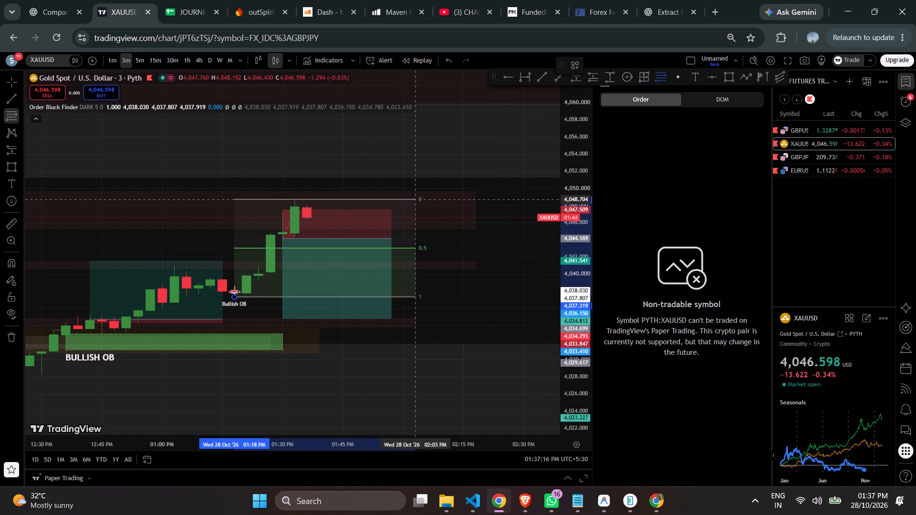
pyautogui.click(424, 202)
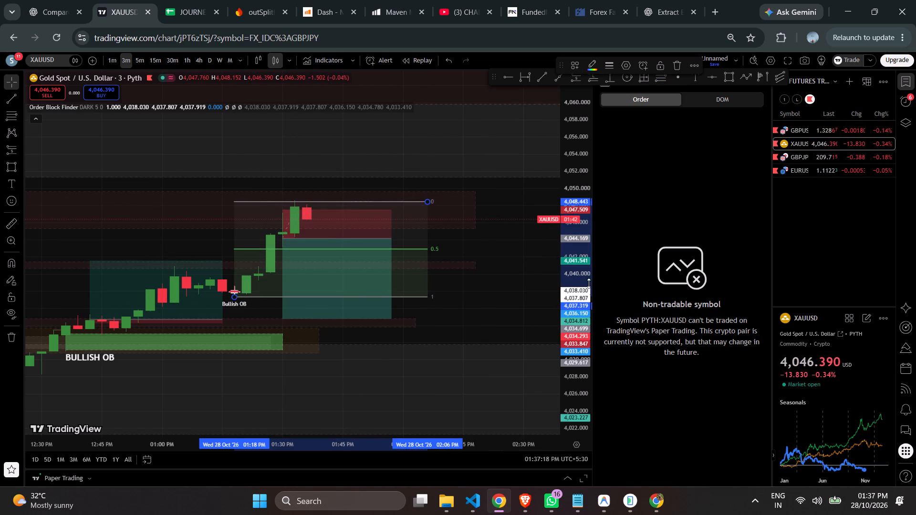
pyautogui.moveTo(582, 283); pyautogui.dragTo(576, 187)
pyautogui.scroll(-6, 531, 258)
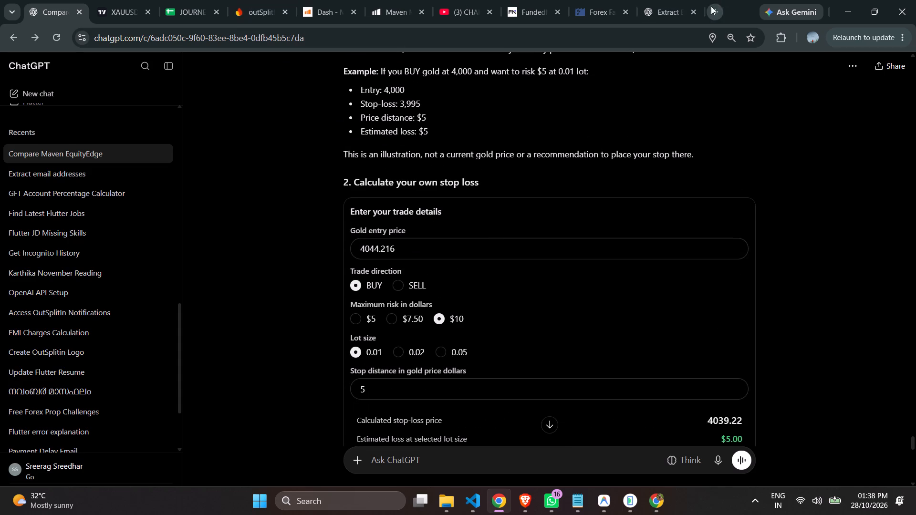
# Examine the wider XAUUSD price structure around the bearish zones, Fib retracement and short position on the 3-minute chart.
pyautogui.click(100, 0)
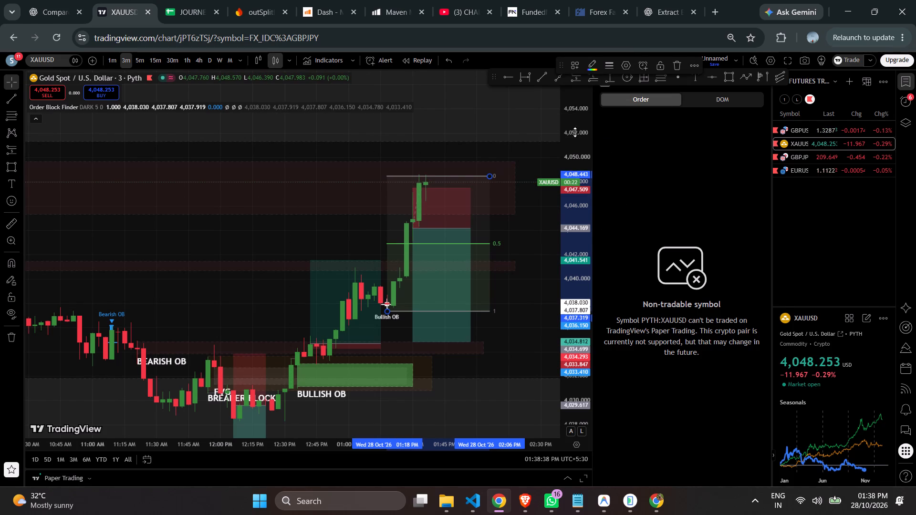
pyautogui.moveTo(574, 133); pyautogui.dragTo(562, 238)
pyautogui.scroll(1, 555, 165)
pyautogui.scroll(-1, 555, 165)
pyautogui.scroll(1, 555, 165)
pyautogui.scroll(-1, 557, 164)
pyautogui.scroll(1, 557, 164)
pyautogui.scroll(-1, 557, 164)
pyautogui.scroll(-10, 519, 169)
pyautogui.scroll(1, 517, 171)
pyautogui.scroll(-2, 517, 171)
pyautogui.moveTo(477, 233); pyautogui.dragTo(451, 248)
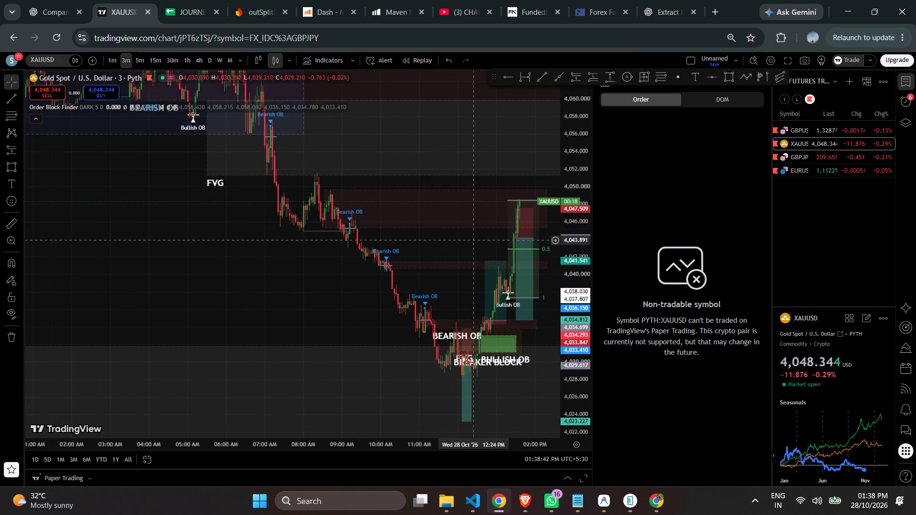
pyautogui.moveTo(451, 248); pyautogui.dragTo(369, 269)
pyautogui.scroll(2, 456, 205)
pyautogui.scroll(-1, 456, 205)
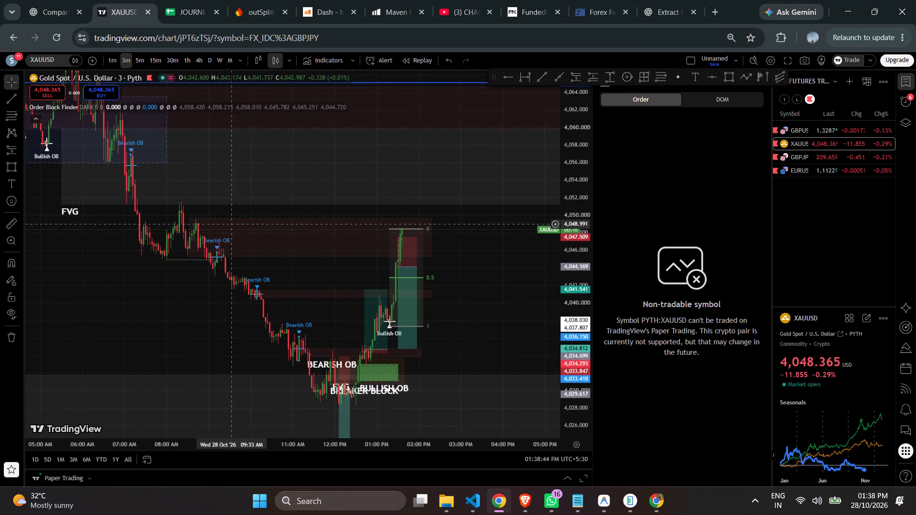
# Examine the bearish order block, the FVG and the current rally on the 15-minute and 30-minute charts.
pyautogui.click(152, 57)
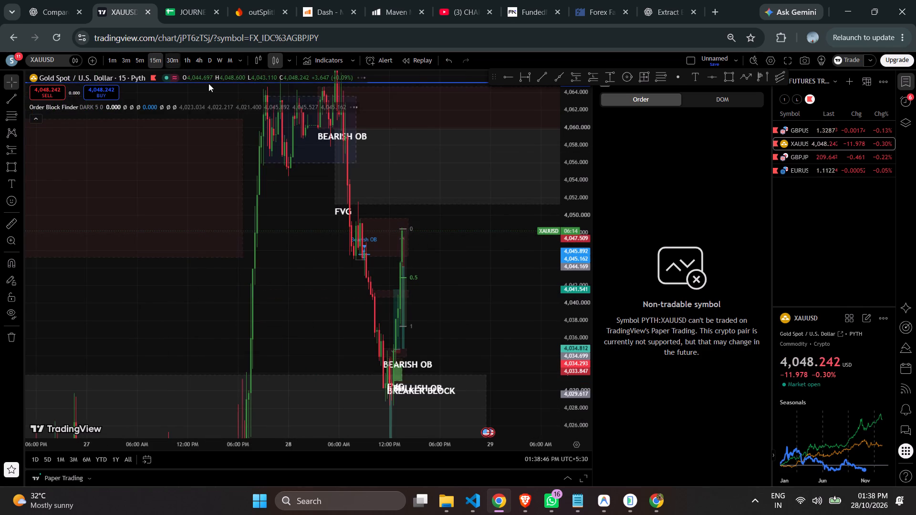
pyautogui.scroll(2, 478, 246)
pyautogui.scroll(4, 416, 238)
pyautogui.moveTo(407, 227); pyautogui.dragTo(567, 252)
pyautogui.scroll(2, 510, 244)
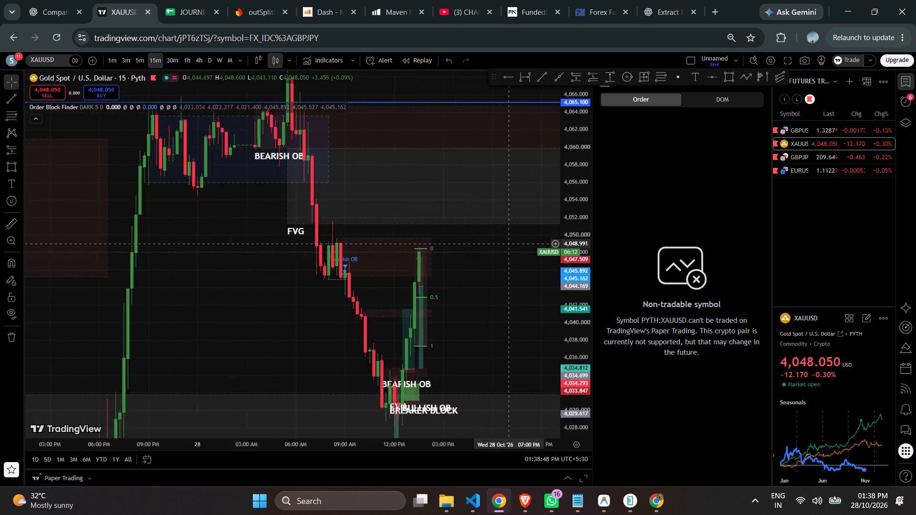
pyautogui.scroll(5, 510, 244)
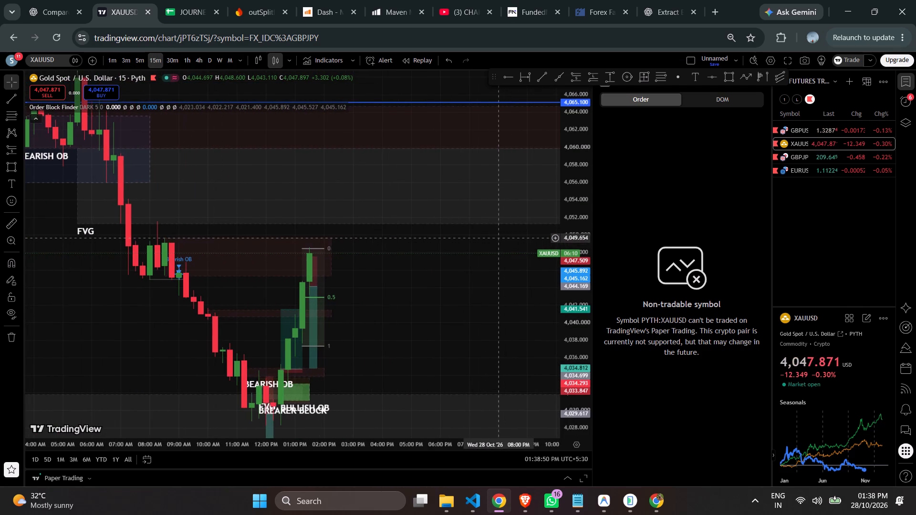
pyautogui.scroll(-1, 445, 258)
pyautogui.scroll(1, 445, 258)
pyautogui.scroll(-2, 445, 258)
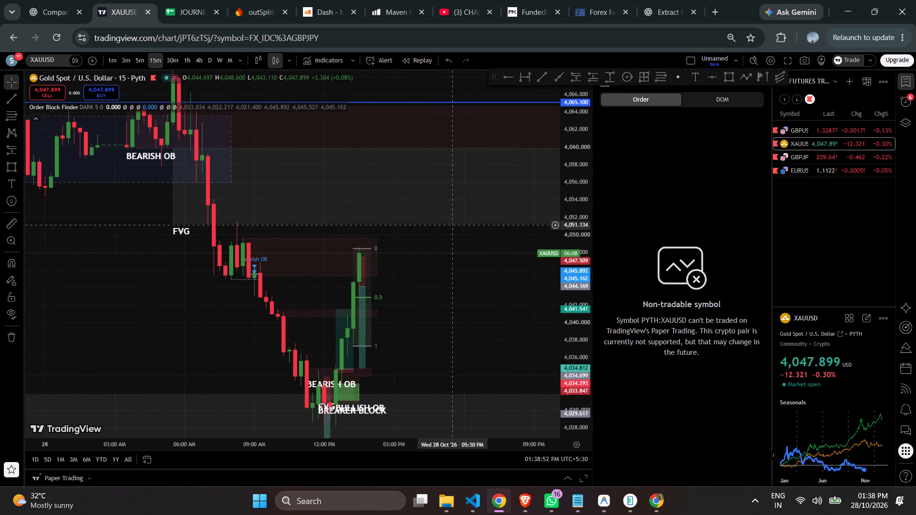
pyautogui.moveTo(586, 133); pyautogui.dragTo(594, 272)
pyautogui.scroll(-4, 477, 242)
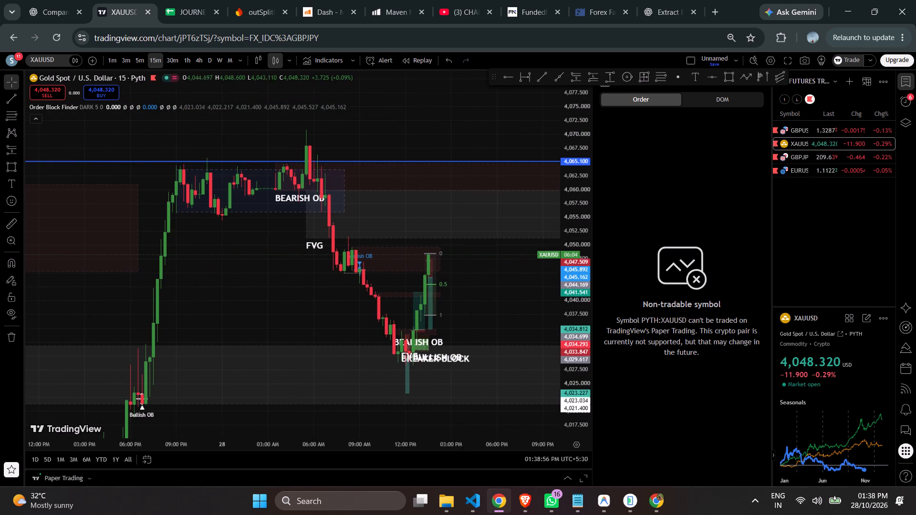
pyautogui.click(179, 60)
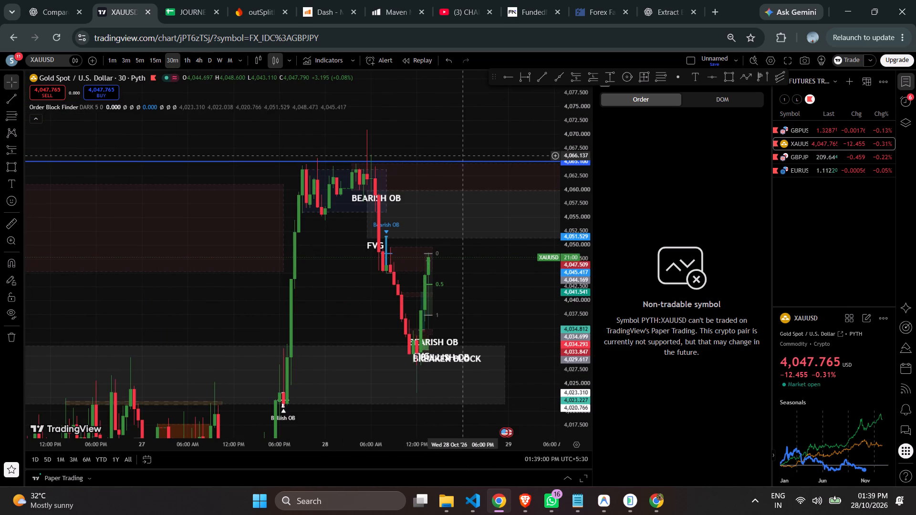
pyautogui.click(154, 63)
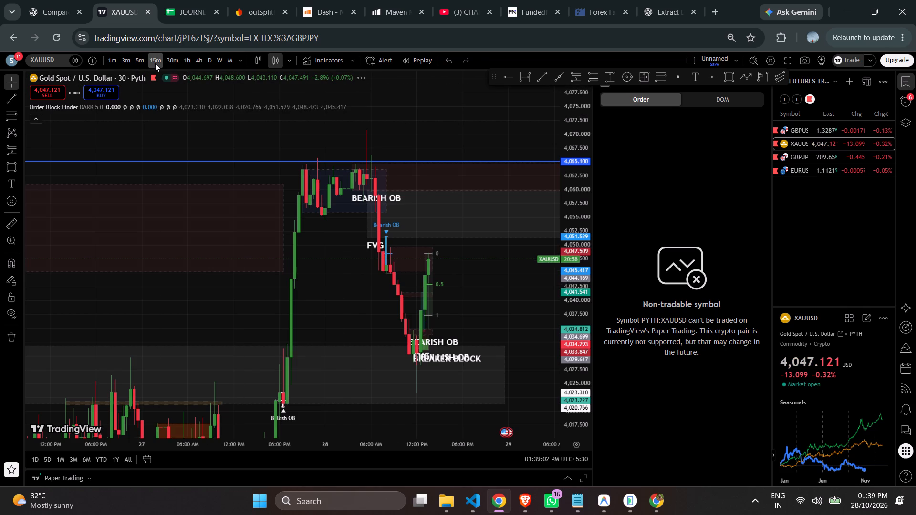
pyautogui.moveTo(576, 156); pyautogui.dragTo(588, 276)
pyautogui.scroll(2, 504, 275)
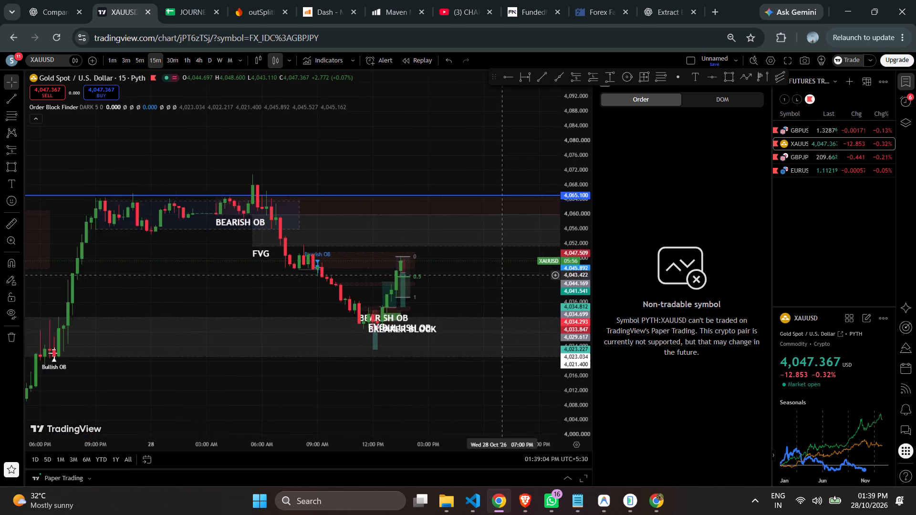
pyautogui.scroll(4, 504, 275)
pyautogui.moveTo(572, 305); pyautogui.dragTo(498, 66)
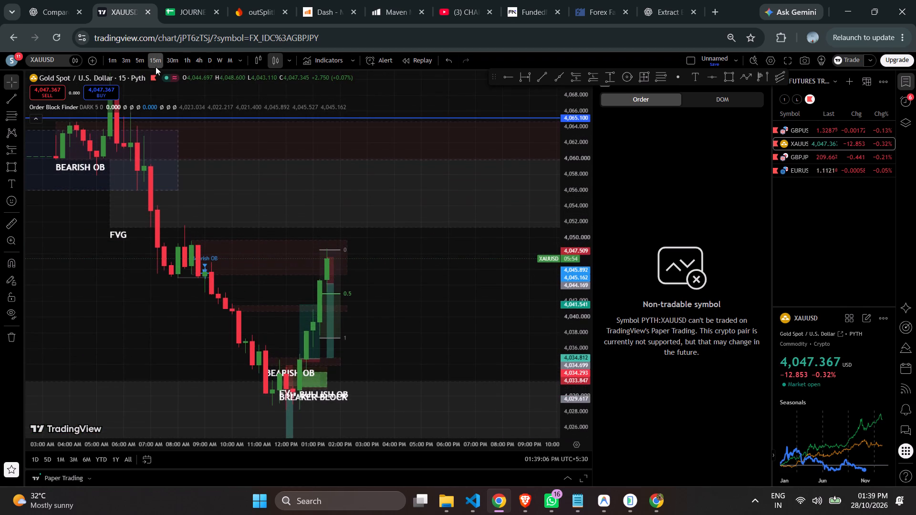
# Examine live price against the short position's stop area and the Fib retracement on the 3-minute chart.
pyautogui.click(139, 60)
pyautogui.click(124, 59)
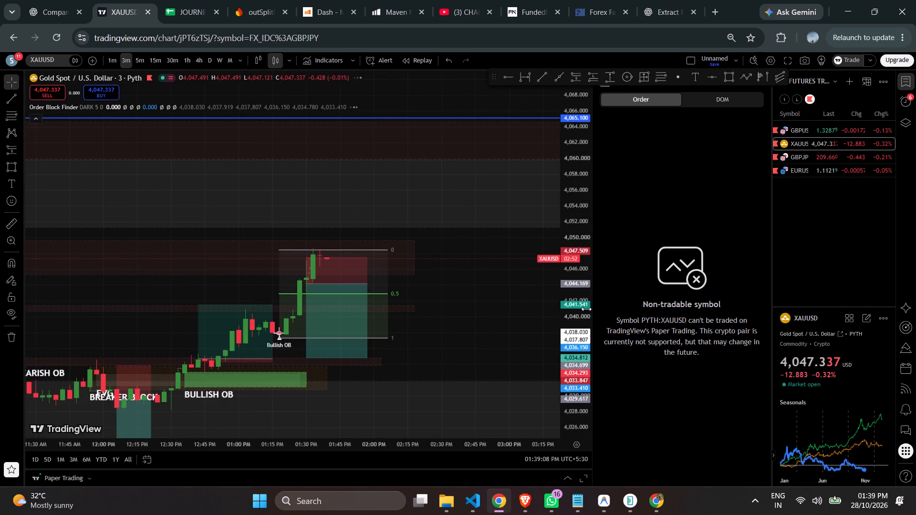
pyautogui.moveTo(572, 316); pyautogui.dragTo(541, 180)
pyautogui.scroll(-5, 539, 194)
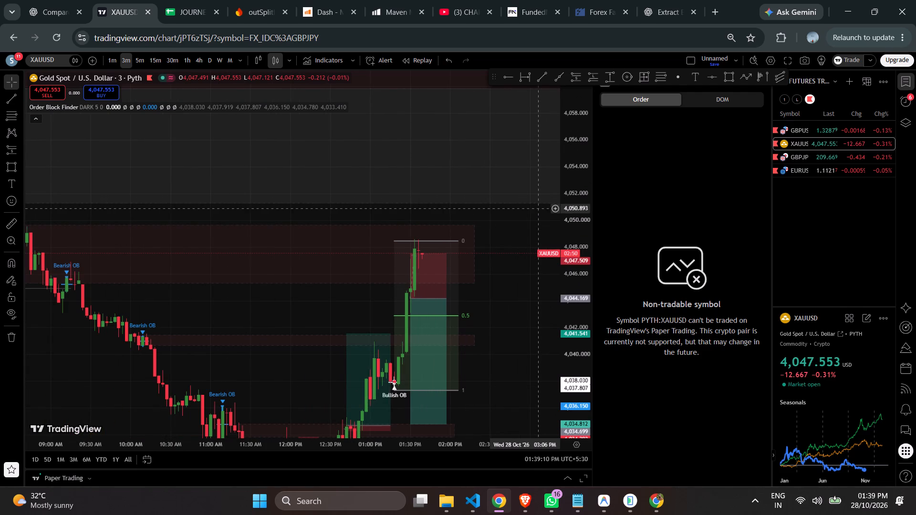
pyautogui.moveTo(530, 262); pyautogui.dragTo(498, 190)
pyautogui.scroll(4, 494, 183)
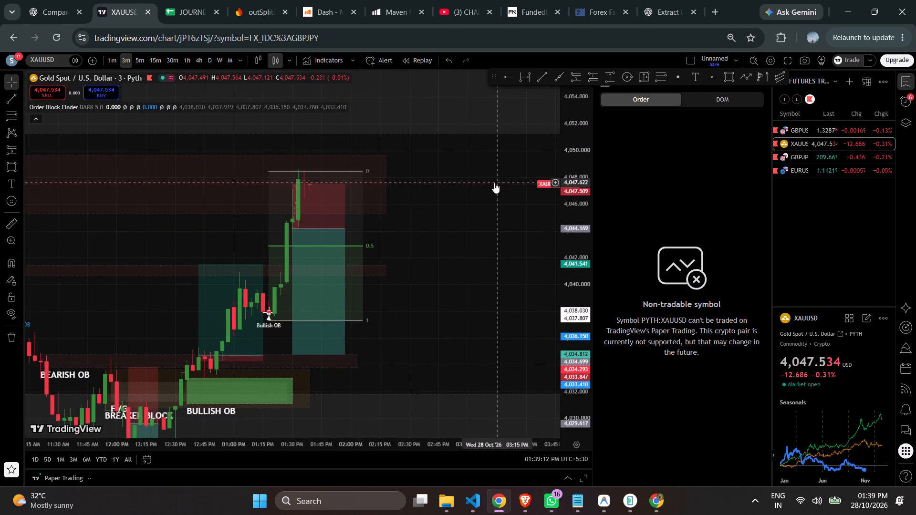
pyautogui.scroll(2, 494, 183)
pyautogui.moveTo(489, 180); pyautogui.dragTo(522, 253)
pyautogui.moveTo(581, 256); pyautogui.dragTo(575, 235)
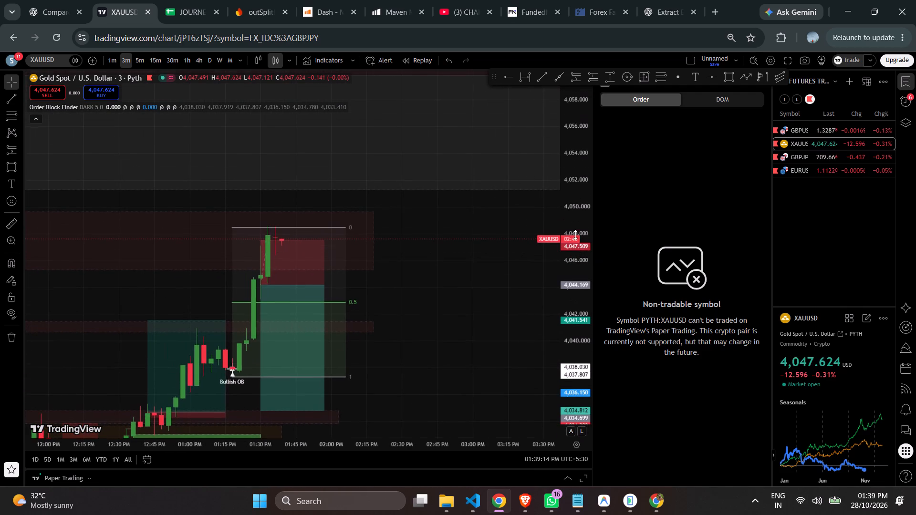
# Move the short position up to the latest candle on the 3-minute chart, with its entry at about 4,046.85.
pyautogui.moveTo(575, 235); pyautogui.dragTo(569, 178)
pyautogui.scroll(1, 449, 275)
pyautogui.scroll(-1, 449, 275)
pyautogui.scroll(1, 449, 275)
pyautogui.scroll(-1, 449, 275)
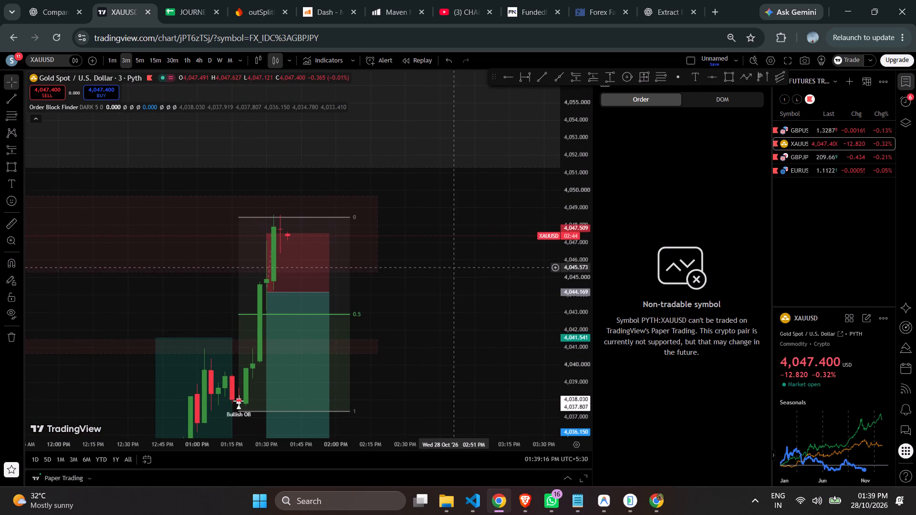
pyautogui.scroll(-3, 451, 266)
pyautogui.moveTo(577, 195); pyautogui.dragTo(583, 349)
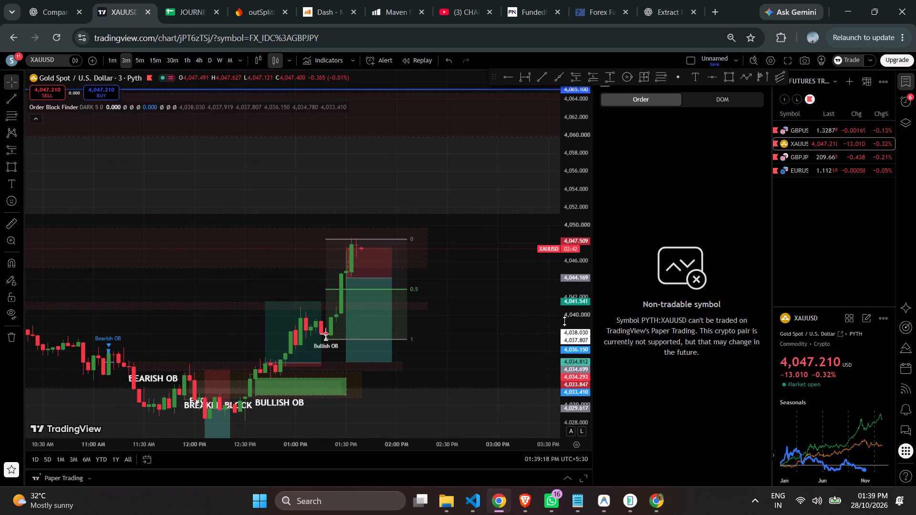
pyautogui.scroll(3, 505, 270)
pyautogui.moveTo(453, 280); pyautogui.dragTo(500, 282)
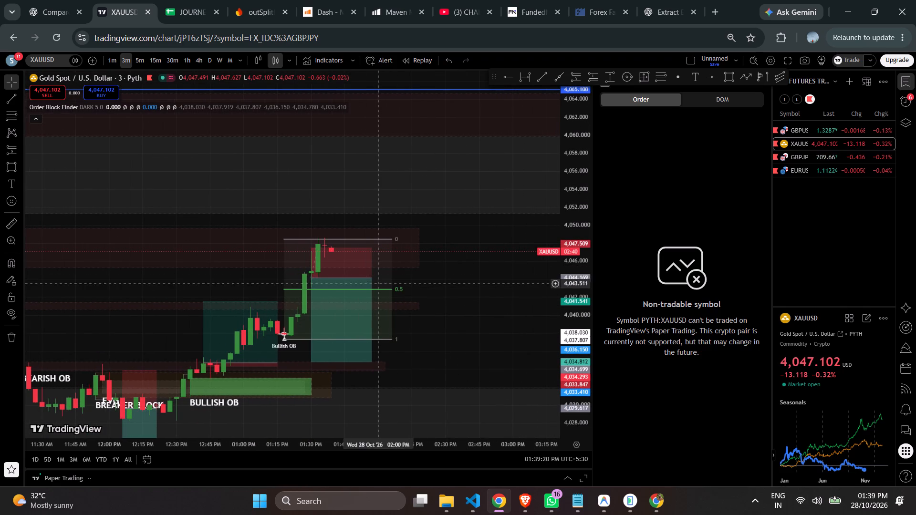
pyautogui.moveTo(359, 276); pyautogui.dragTo(379, 254)
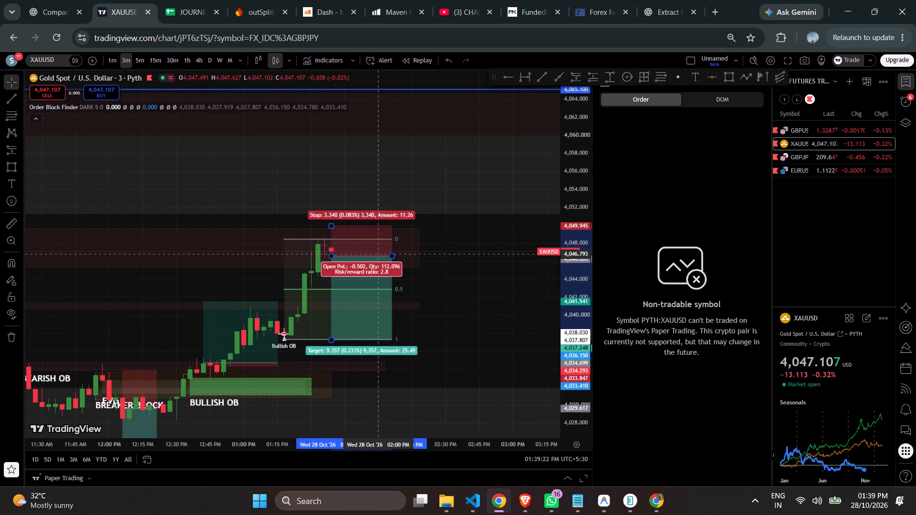
pyautogui.moveTo(379, 254); pyautogui.dragTo(380, 252)
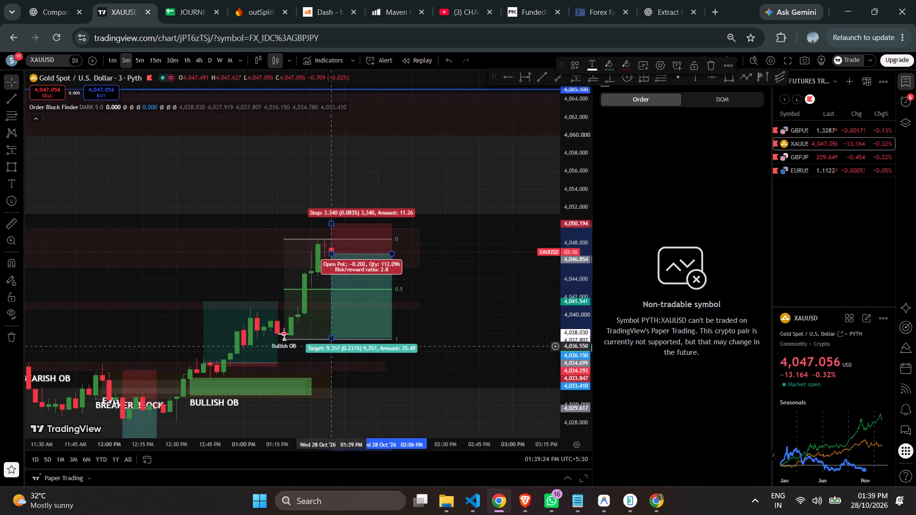
# Extend the short position's target down to about 4,032.62.
pyautogui.moveTo(333, 338); pyautogui.dragTo(340, 372)
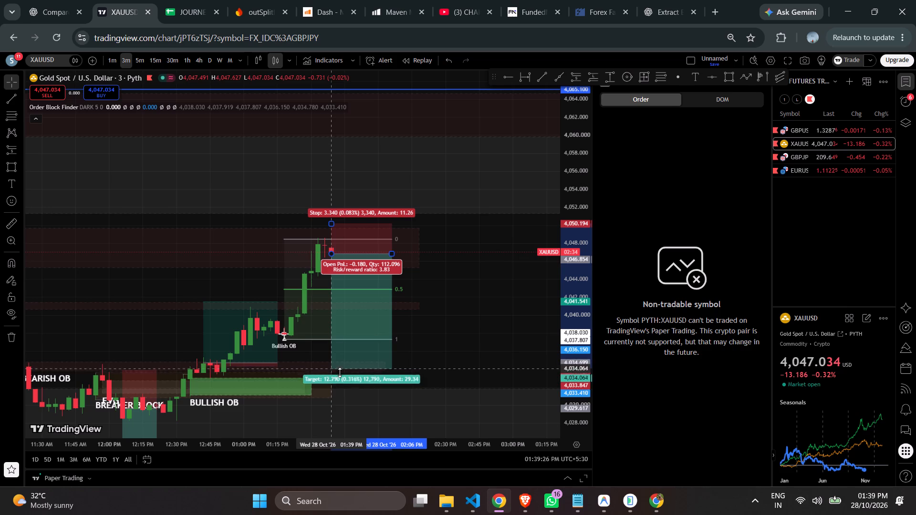
pyautogui.moveTo(340, 372); pyautogui.dragTo(341, 381)
# Delete the thin red zone at about 4,034, just above the BULLISH OB block.
pyautogui.click(322, 360)
pyautogui.scroll(1, 322, 360)
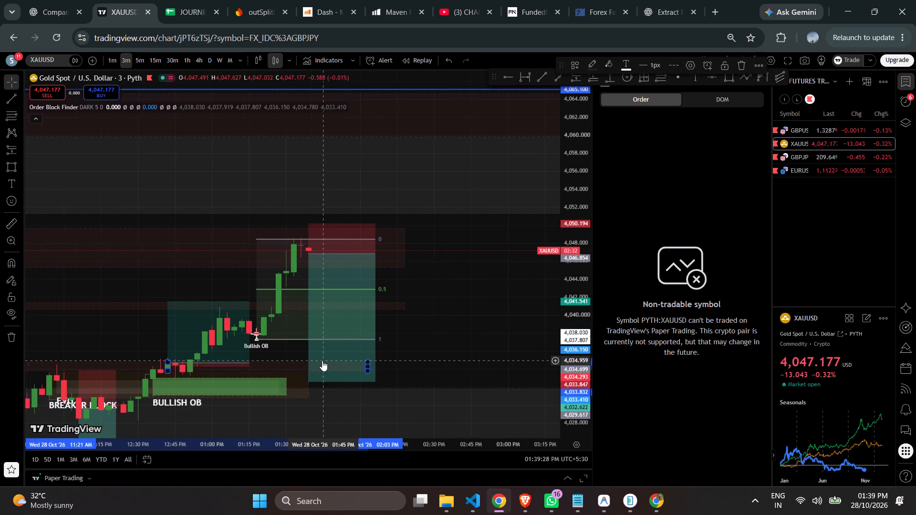
pyautogui.press('Delete')
# Adjust the Fib retracement's lower anchor at the Bullish OB candle to about 4,037.53.
pyautogui.scroll(-1, 468, 353)
pyautogui.scroll(1, 471, 352)
pyautogui.scroll(-2, 472, 352)
pyautogui.scroll(-4, 508, 330)
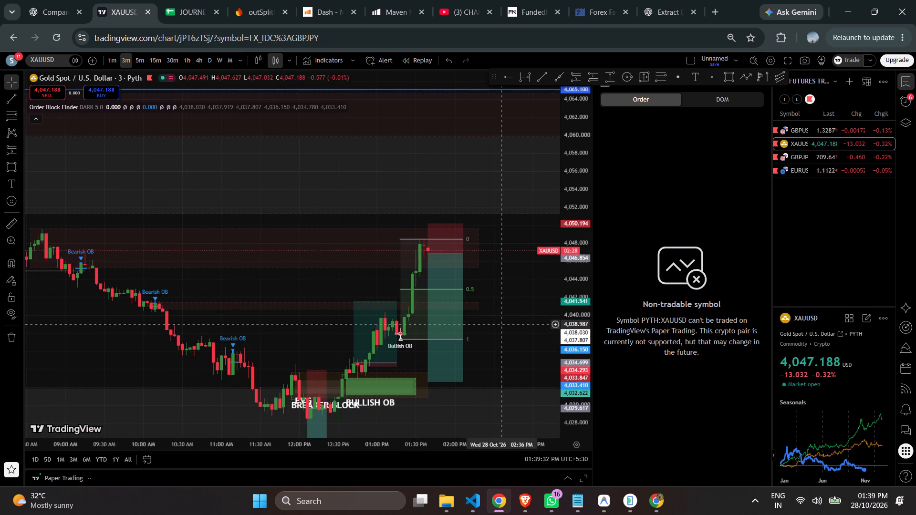
pyautogui.scroll(2, 501, 324)
pyautogui.moveTo(581, 336); pyautogui.dragTo(574, 245)
pyautogui.scroll(3, 541, 273)
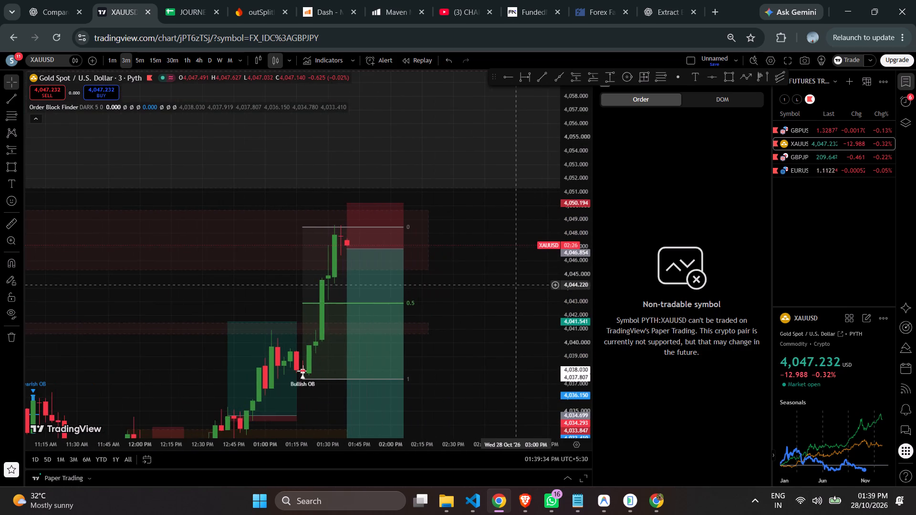
pyautogui.scroll(2, 520, 346)
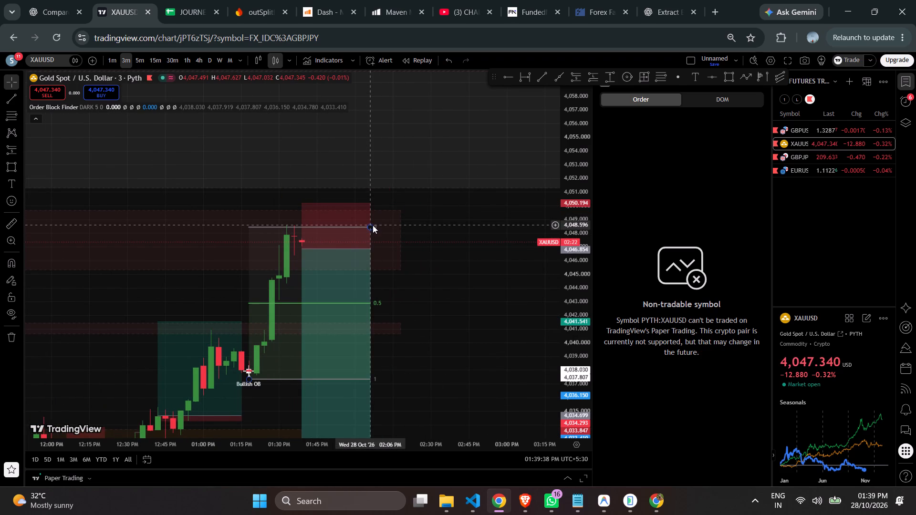
pyautogui.click(248, 381)
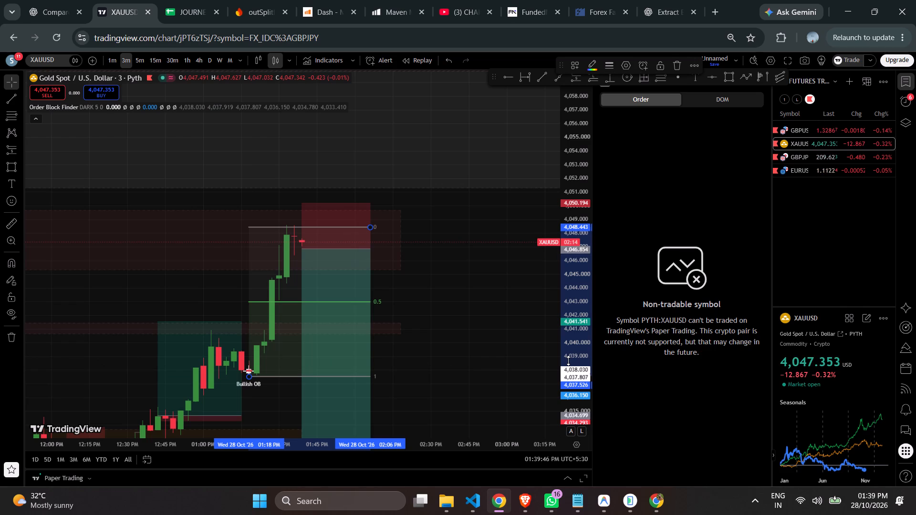
# Delete the thin bearish zone at about 4,041 on the 3-minute chart.
pyautogui.scroll(1, 422, 302)
pyautogui.scroll(-5, 422, 302)
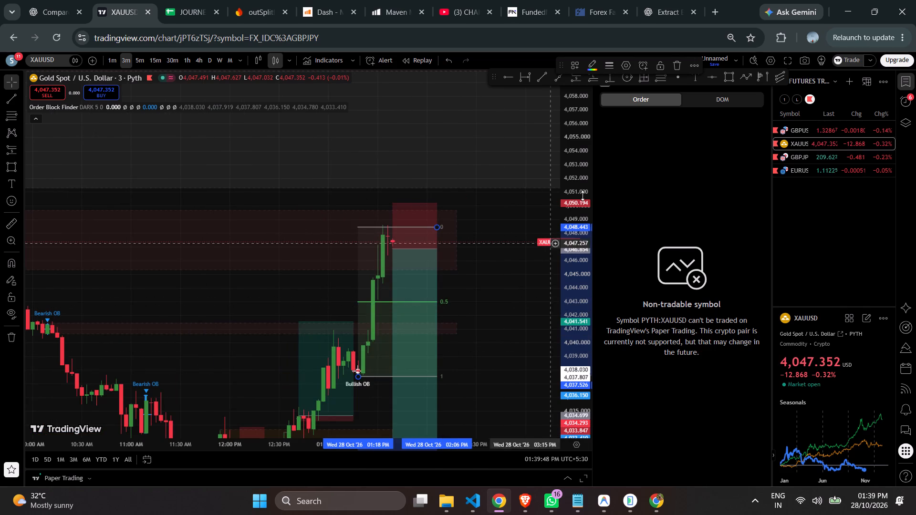
pyautogui.moveTo(575, 207); pyautogui.dragTo(590, 351)
pyautogui.scroll(-4, 545, 331)
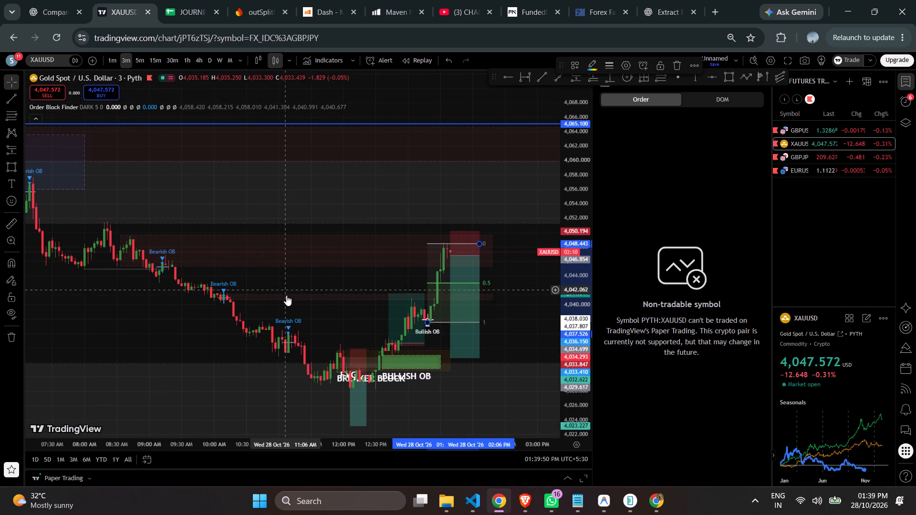
pyautogui.click(286, 300)
pyautogui.press('Delete')
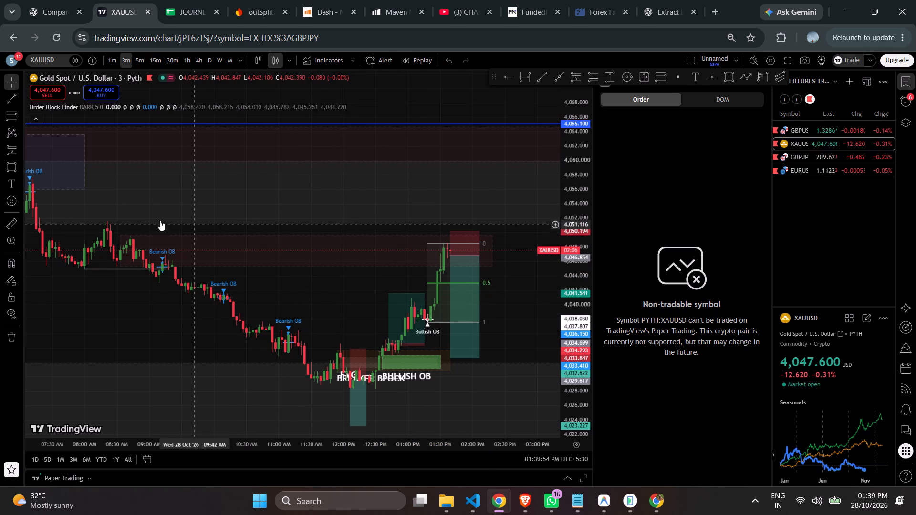
# Examine the rally against the bearish zone, FVG and short position on the 15-minute and 1-hour charts.
pyautogui.click(155, 57)
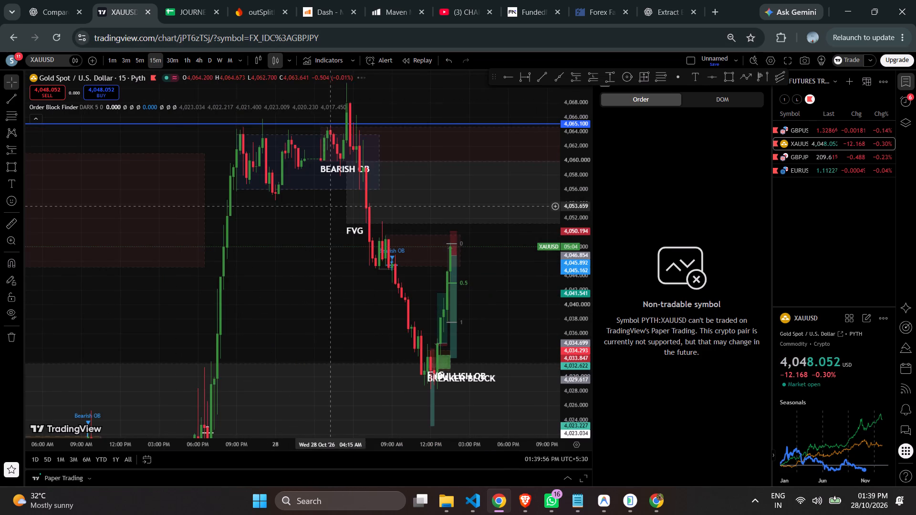
pyautogui.scroll(4, 331, 206)
pyautogui.scroll(4, 444, 251)
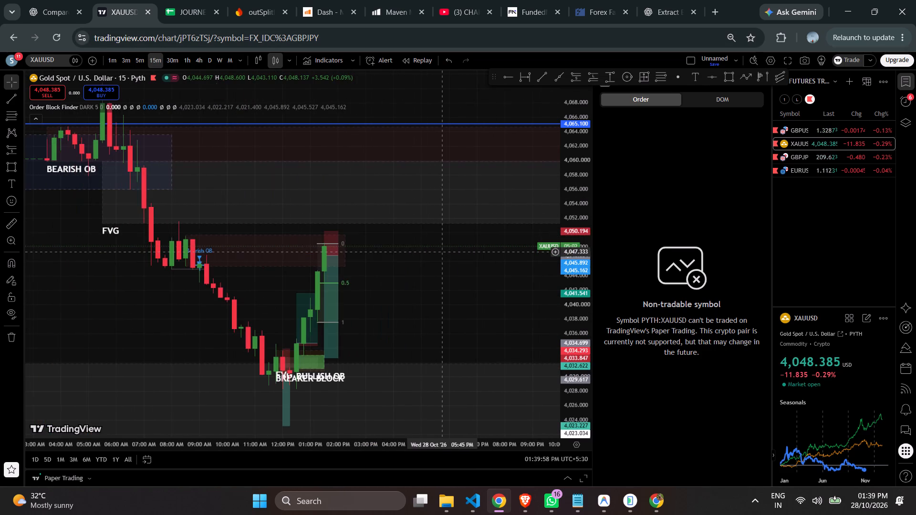
pyautogui.scroll(4, 443, 251)
pyautogui.scroll(-4, 442, 242)
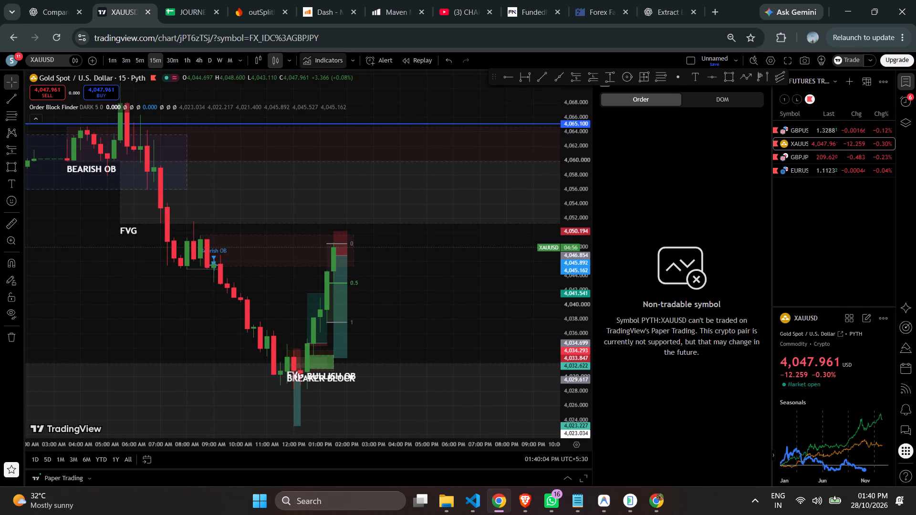
pyautogui.click(186, 54)
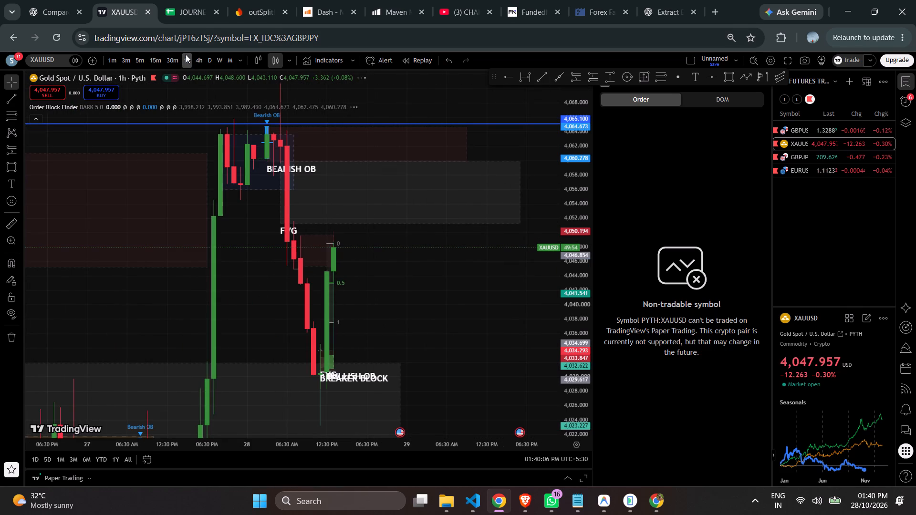
pyautogui.click(152, 60)
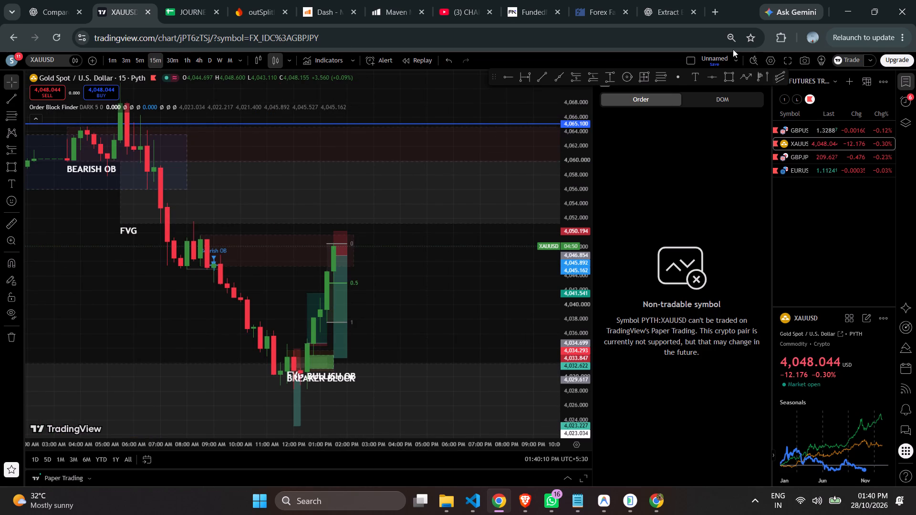
# Switch to the LinkedIn job search window and change the Flutter search location to Dubai, United Arab Emirates.
pyautogui.click(857, 9)
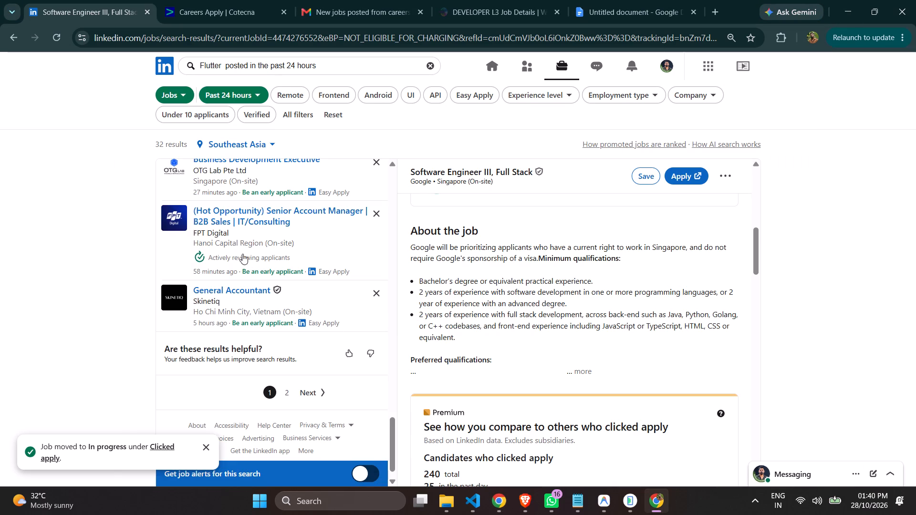
pyautogui.scroll(5, 276, 247)
pyautogui.scroll(-1, 277, 246)
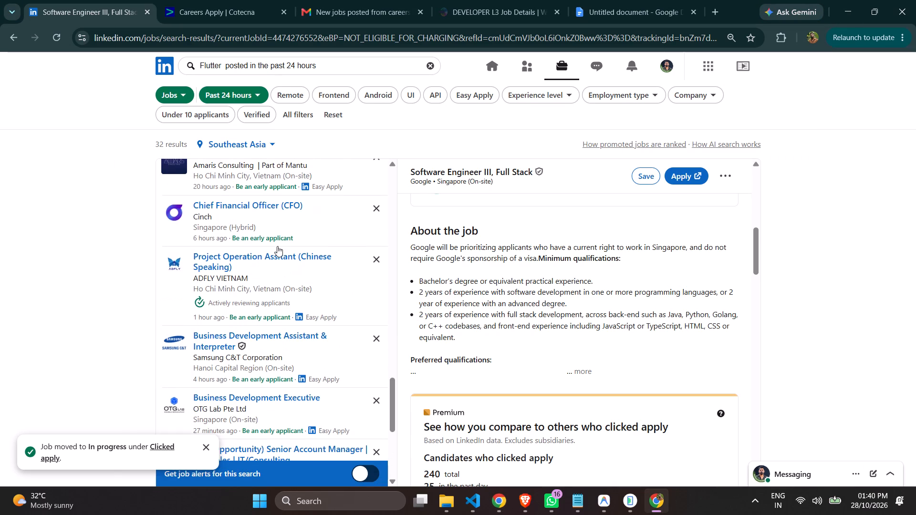
pyautogui.scroll(3, 264, 225)
pyautogui.click(254, 149)
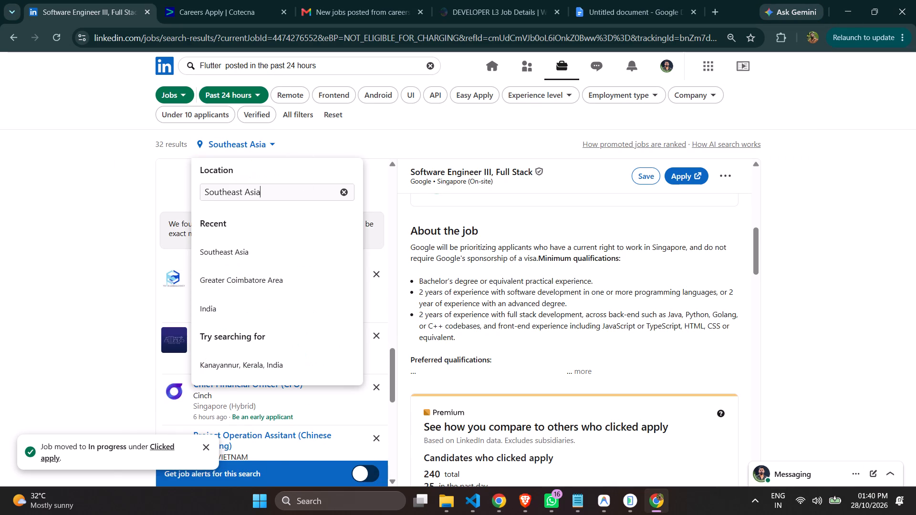
pyautogui.click(341, 191)
pyautogui.scroll(-10, 224, 302)
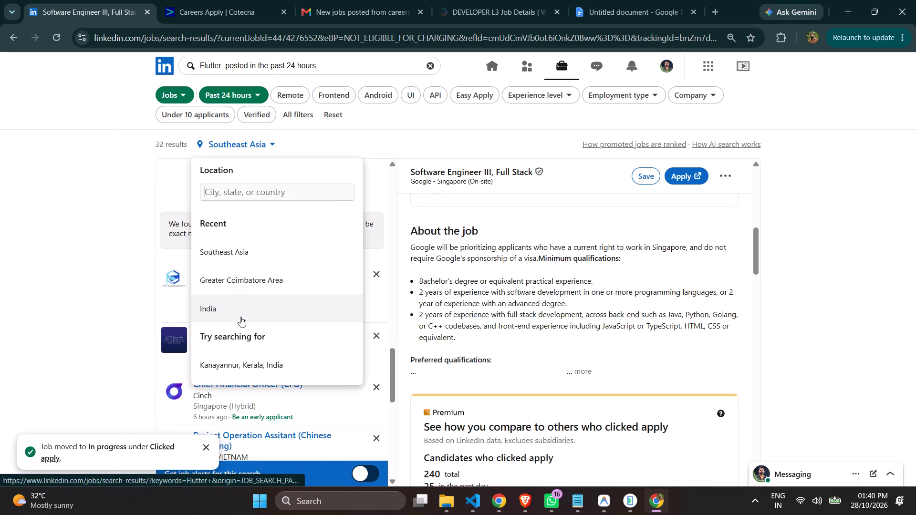
pyautogui.press('d')
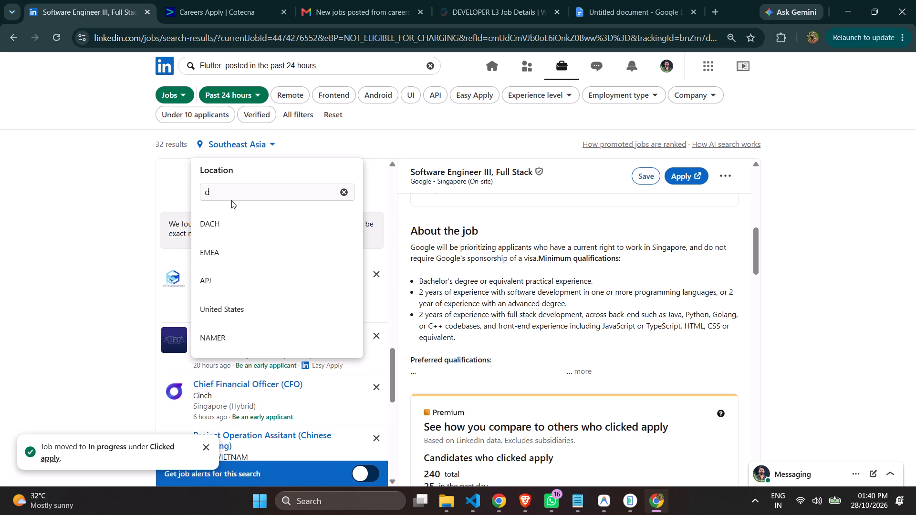
pyautogui.write('uba')
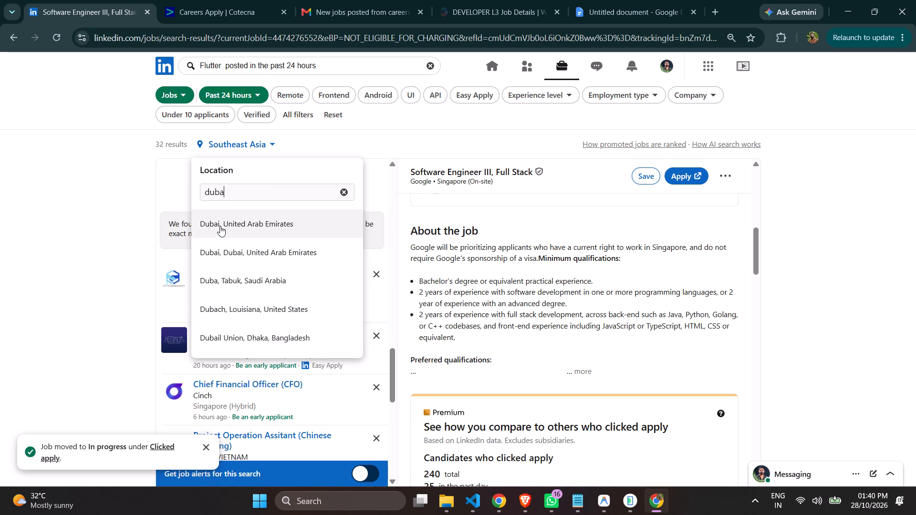
pyautogui.click(220, 226)
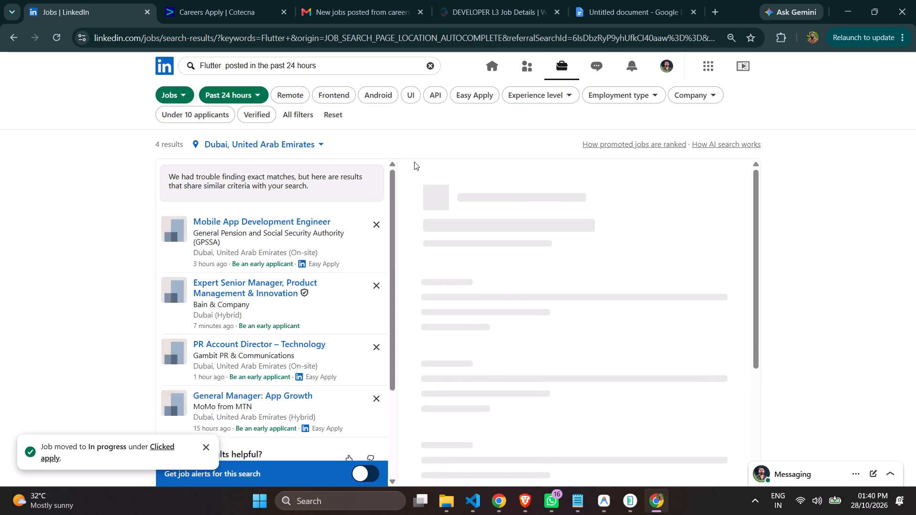